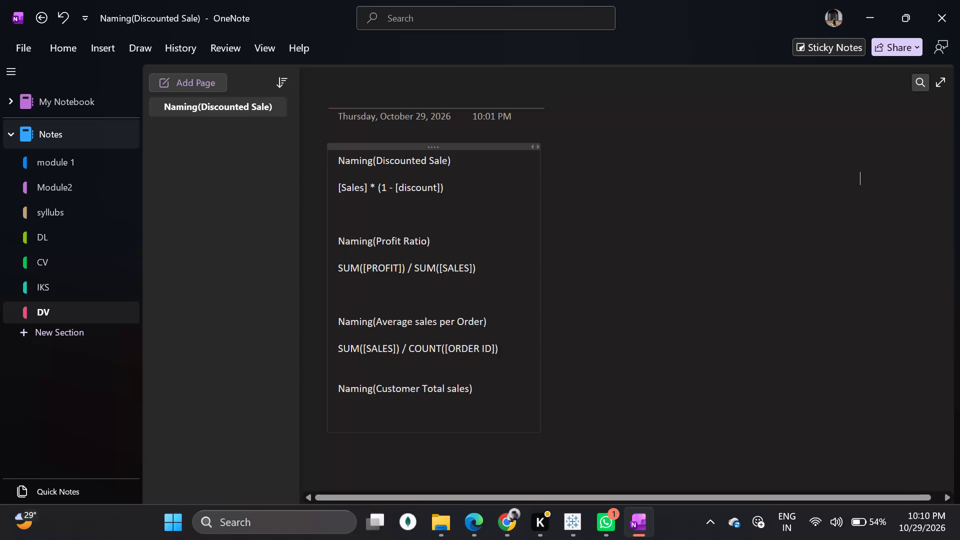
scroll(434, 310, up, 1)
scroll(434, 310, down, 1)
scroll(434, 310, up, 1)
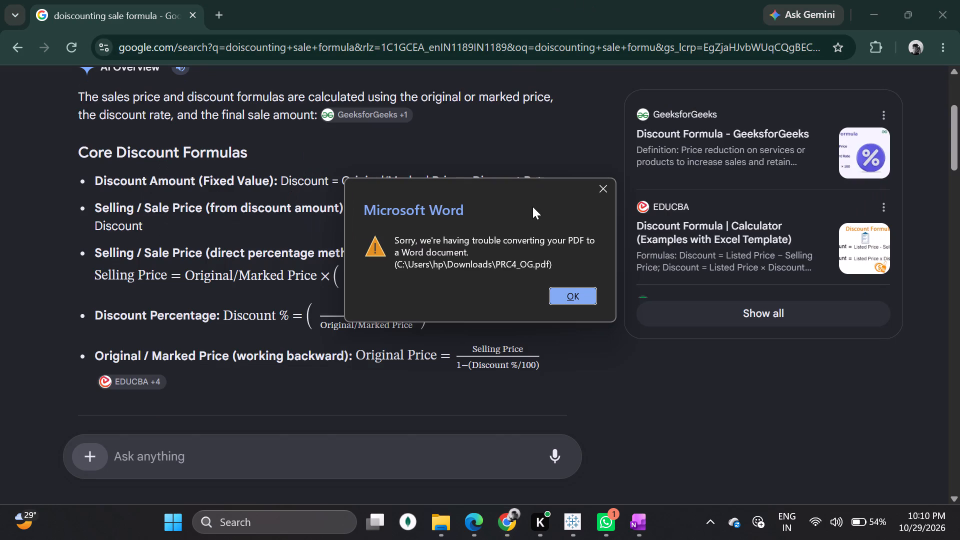
Dismiss the Microsoft Word error dialog about converting PRC4_OG.pdf.
click(601, 193)
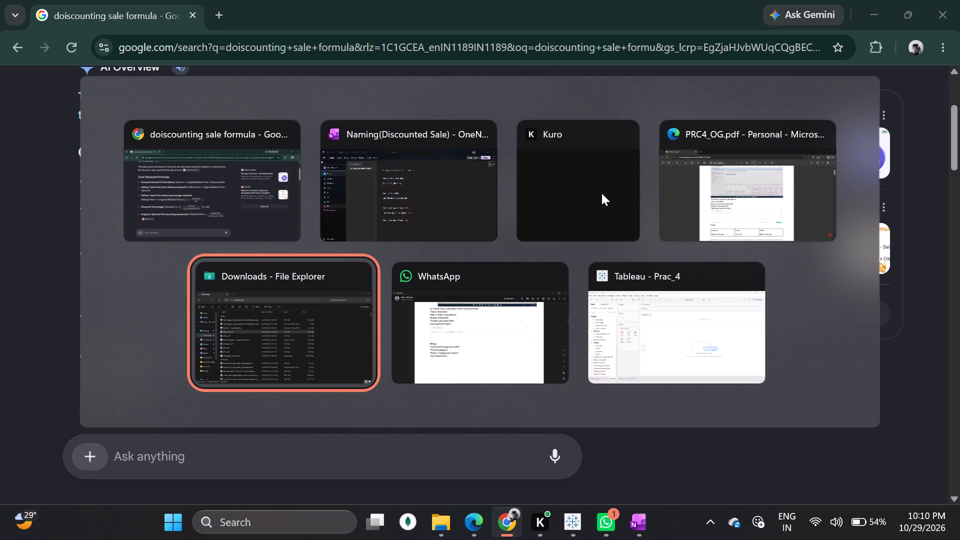
Switch to the Downloads window in File Explorer and close it.
click(940, 9)
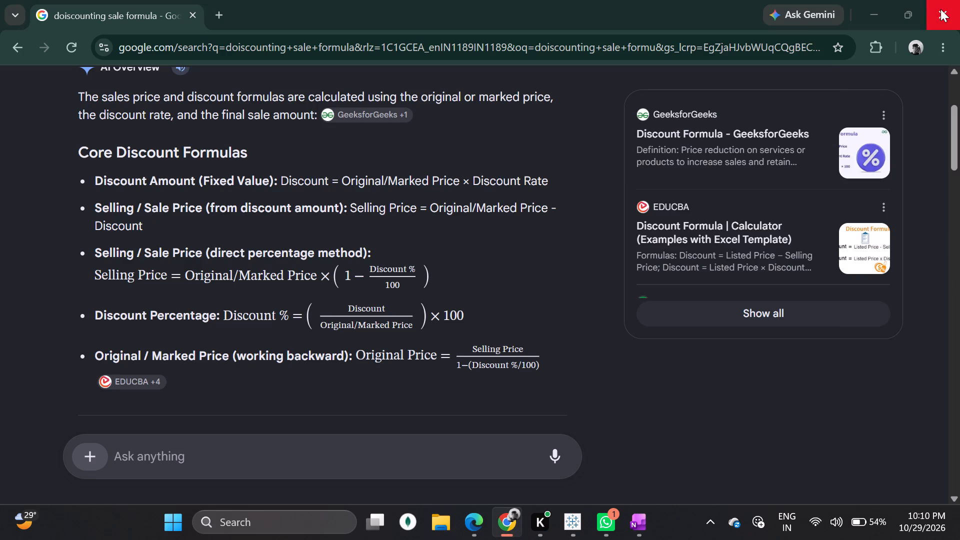
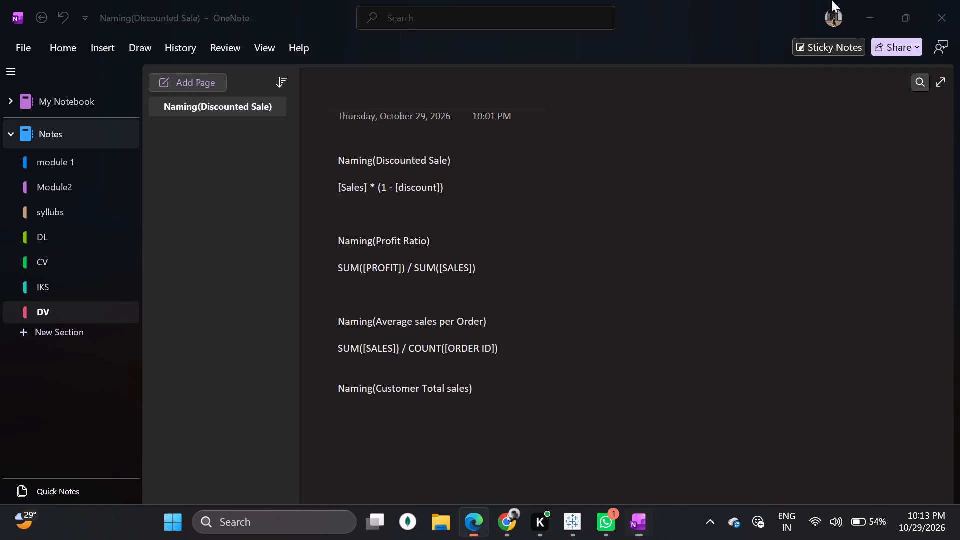
Review the PRC4_OG.pdf instructions for the low-level calculations, including the Discounted Sale calculated field and its sheet layout.
scroll(535, 227, up, 2)
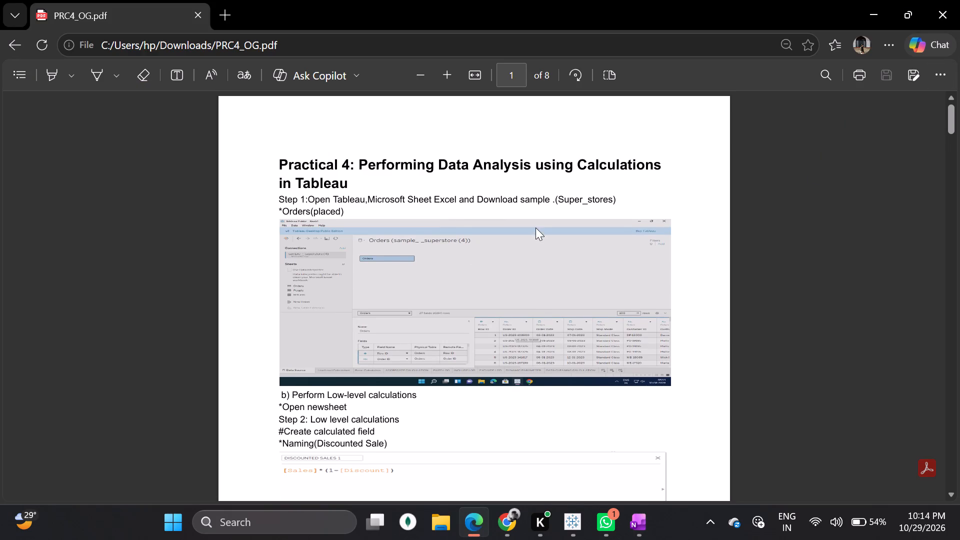
scroll(434, 264, down, 3)
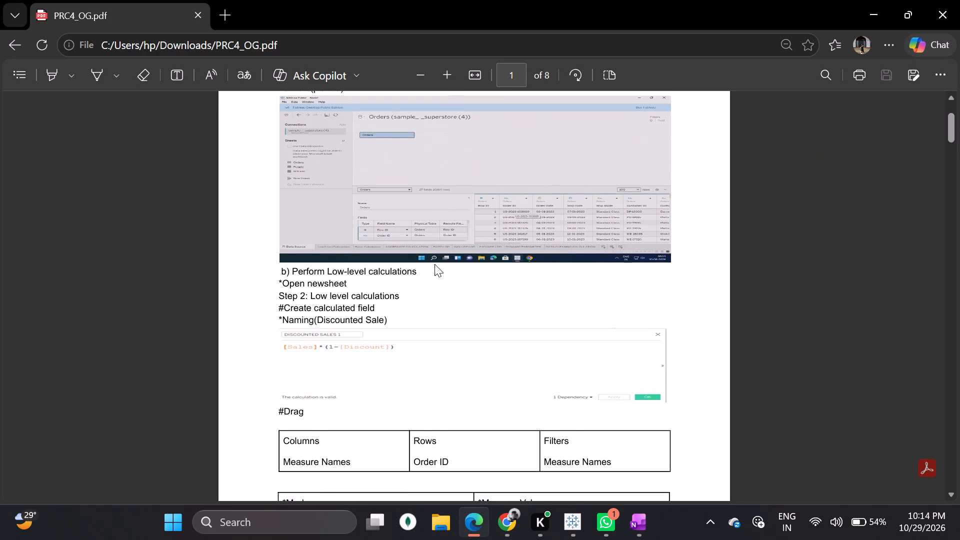
scroll(434, 264, down, 4)
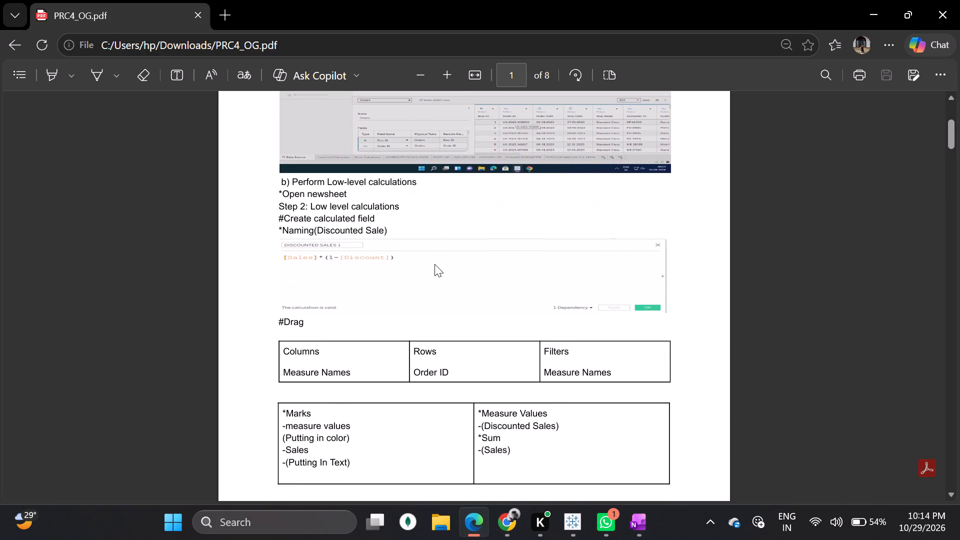
scroll(434, 264, down, 3)
scroll(434, 264, up, 2)
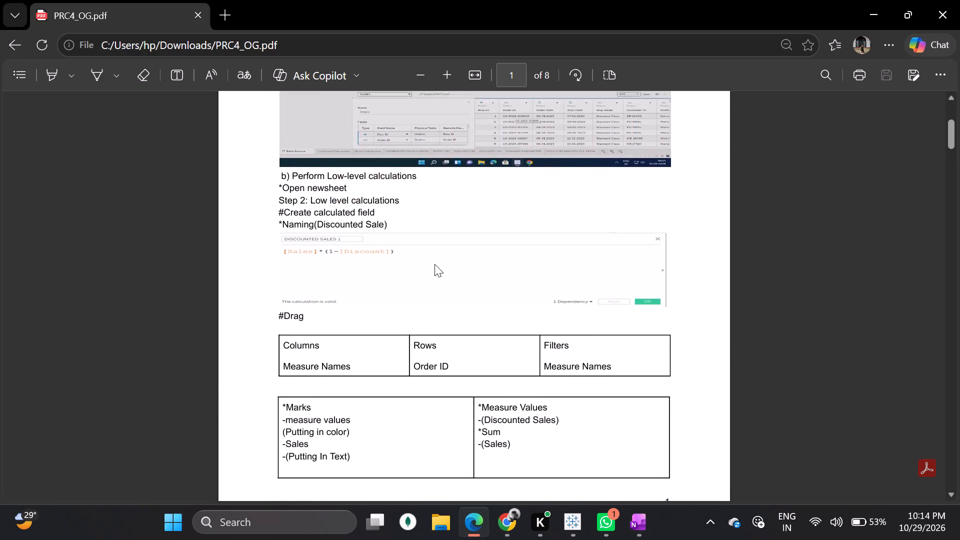
scroll(434, 264, up, 1)
scroll(434, 264, down, 1)
scroll(434, 264, up, 2)
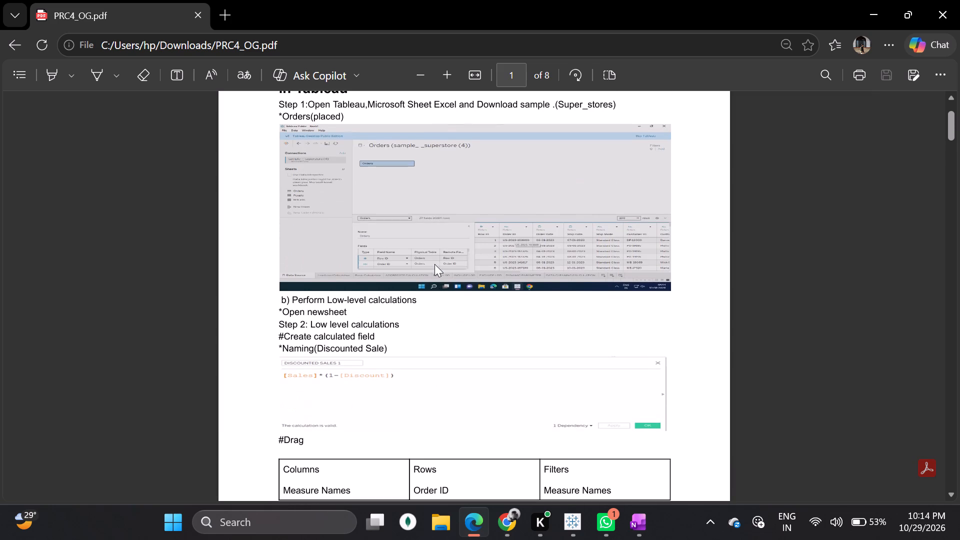
scroll(434, 264, down, 2)
scroll(434, 264, up, 1)
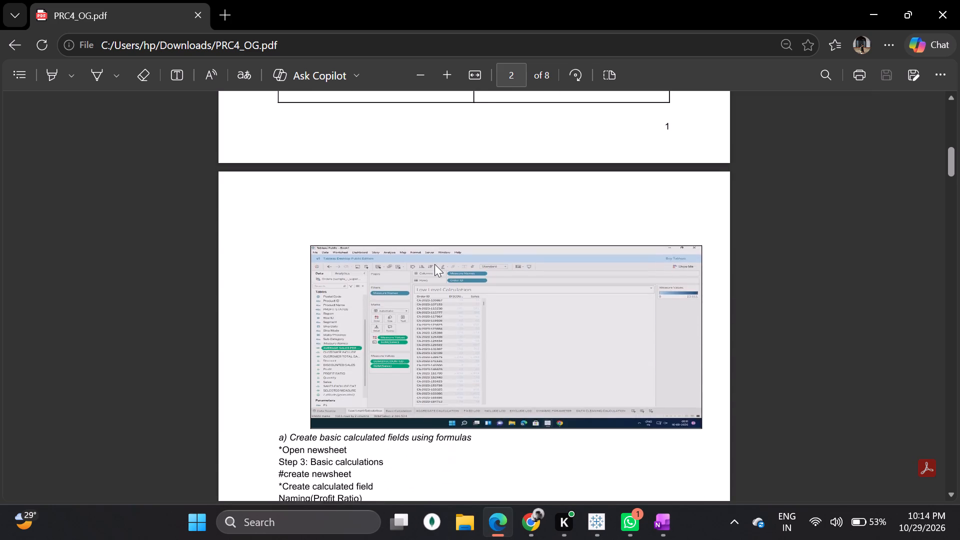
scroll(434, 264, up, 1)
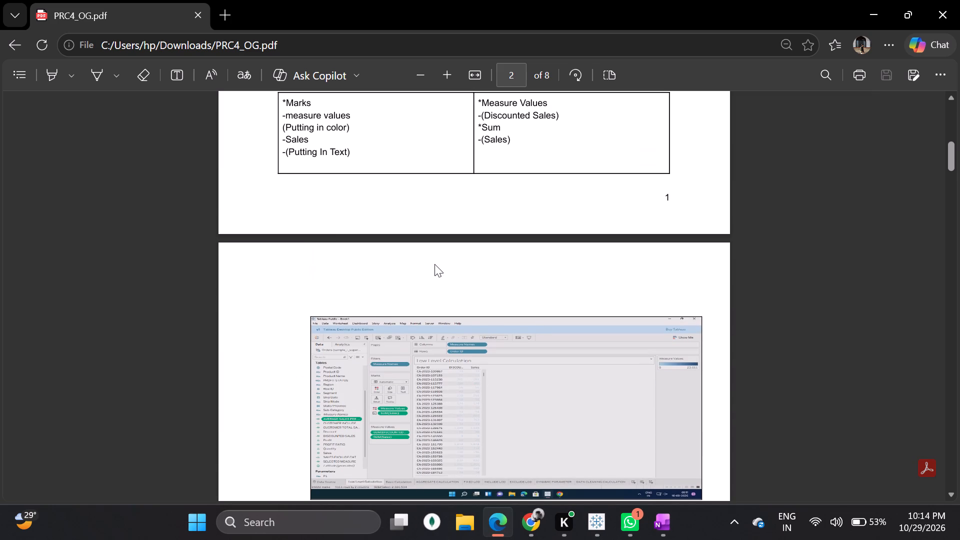
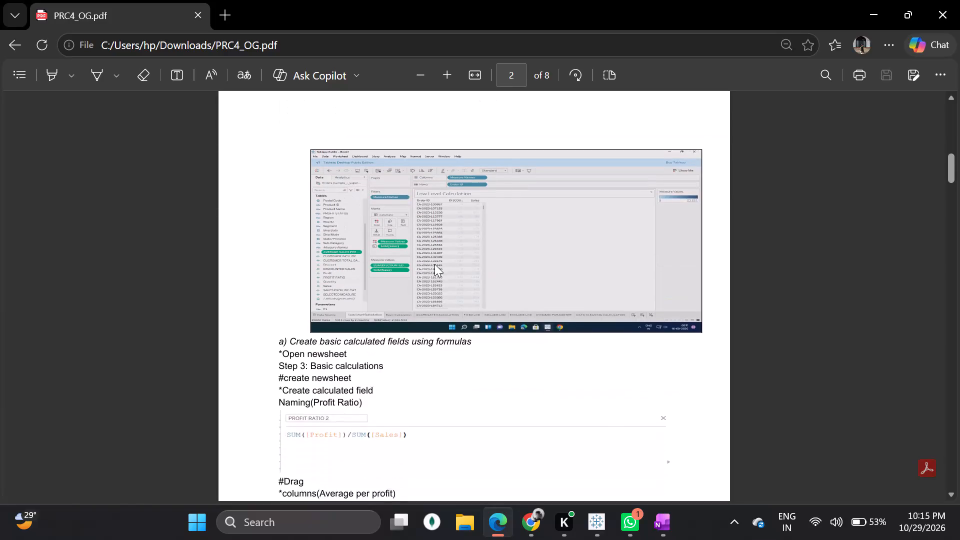
Read the Profit Ratio calculated-field instructions and the Basic Calculation example chart on pages 2 and 3 of PRC4_OG.pdf.
scroll(434, 264, down, 1)
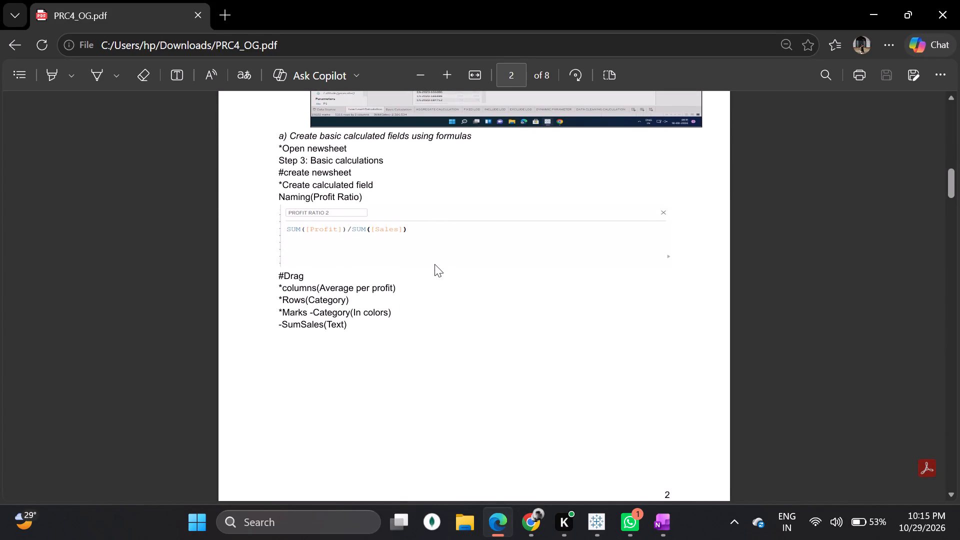
scroll(434, 264, down, 1)
scroll(434, 264, up, 1)
scroll(434, 264, down, 1)
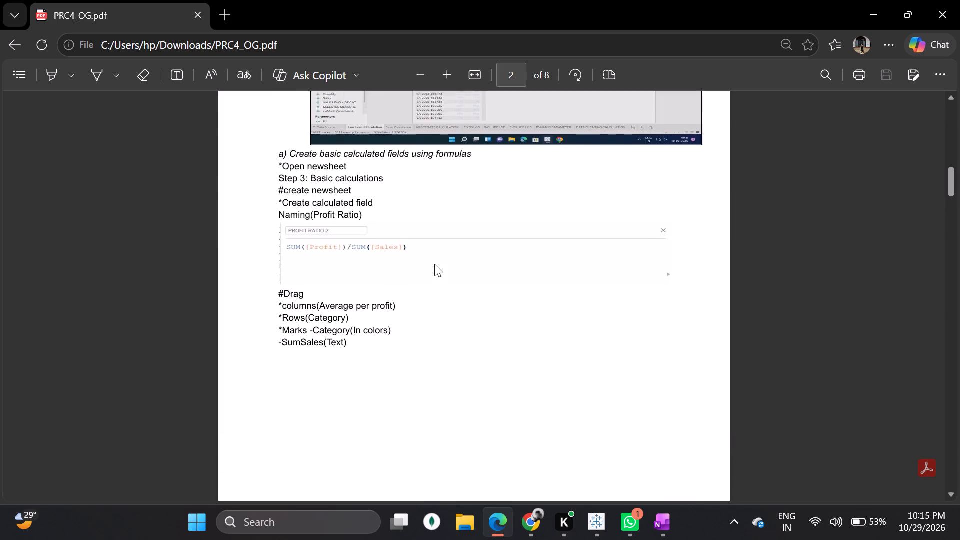
scroll(434, 264, down, 1)
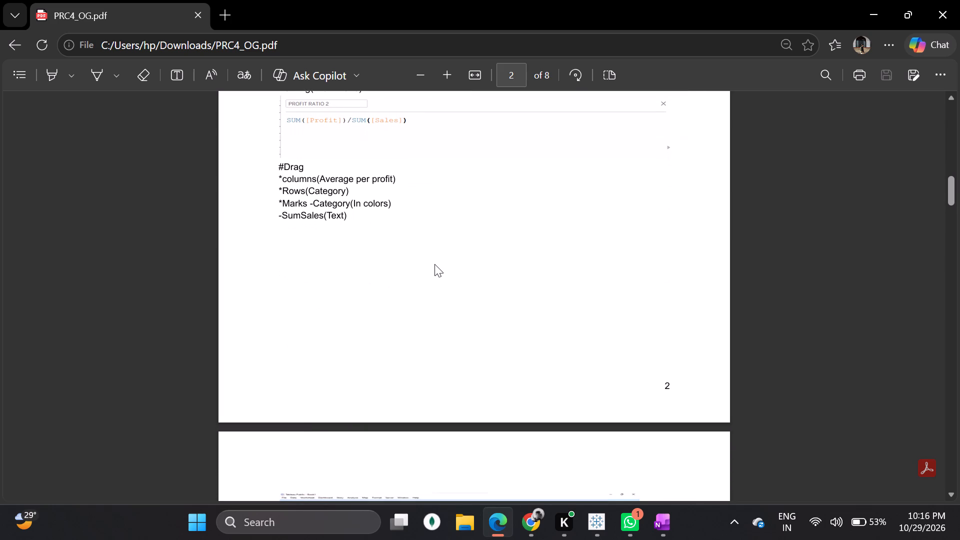
scroll(434, 264, down, 1)
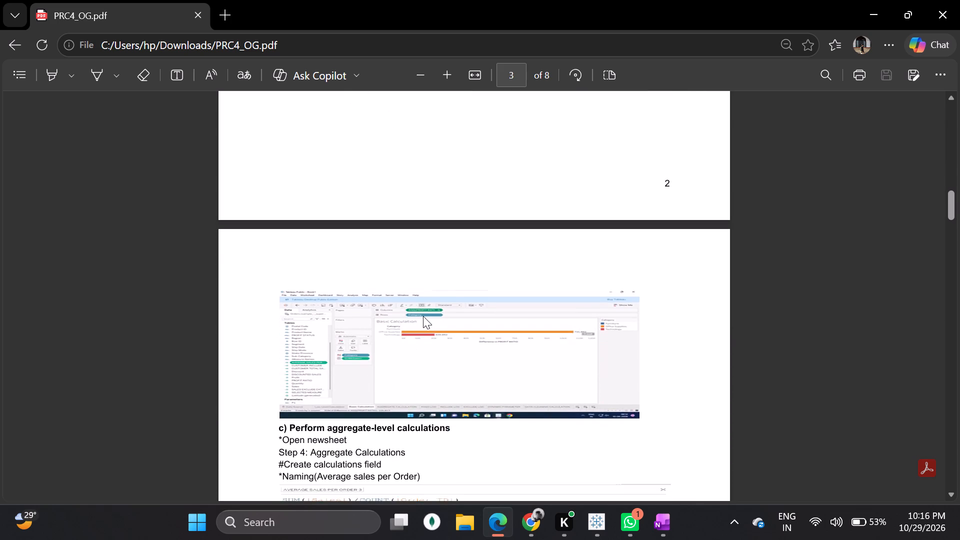
scroll(388, 330, down, 1)
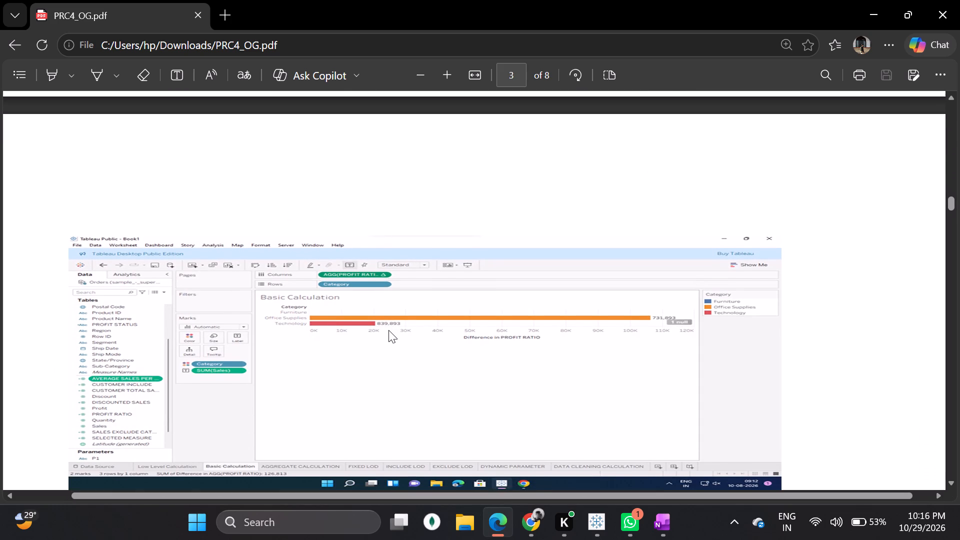
scroll(388, 330, down, 2)
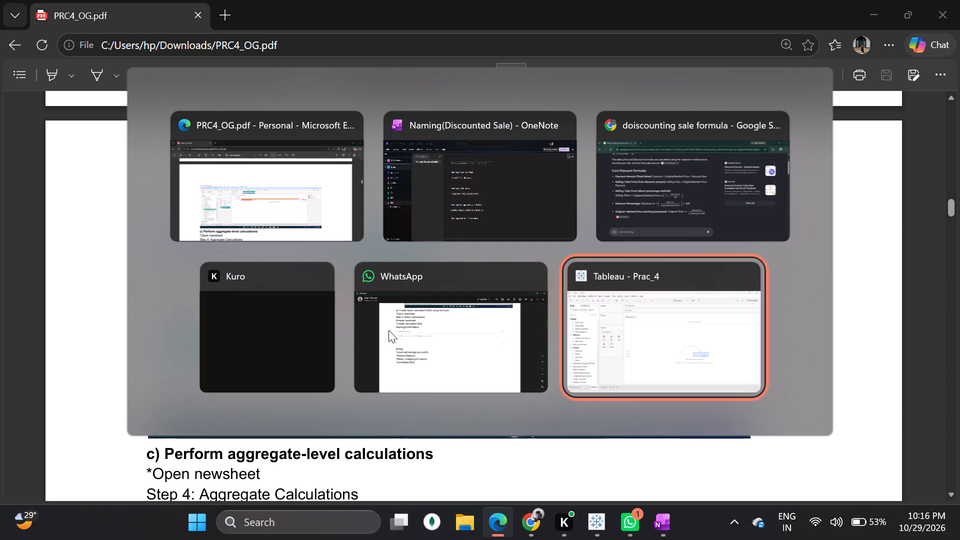
Switch to the Tableau Prac_4 workbook and examine worksheet 1 and its available fields.
click(161, 479)
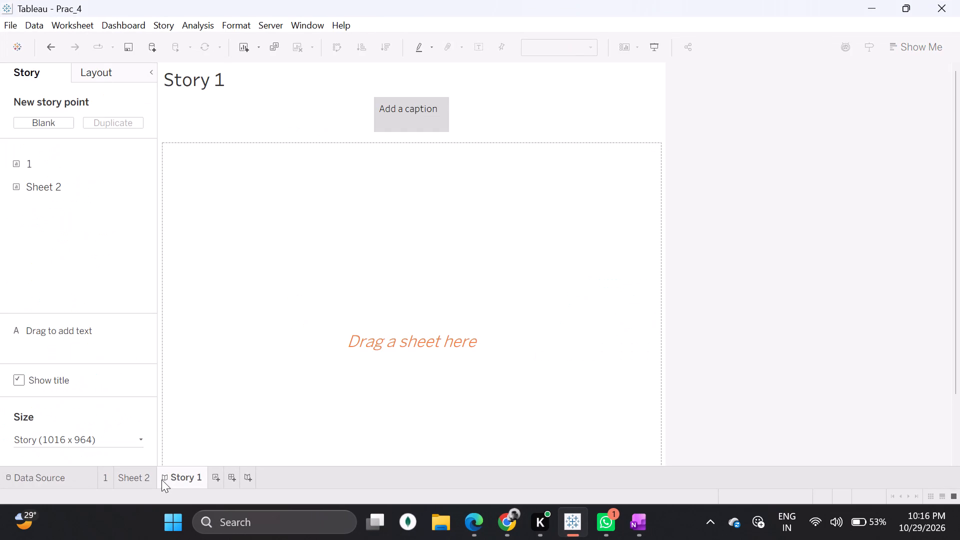
click(109, 476)
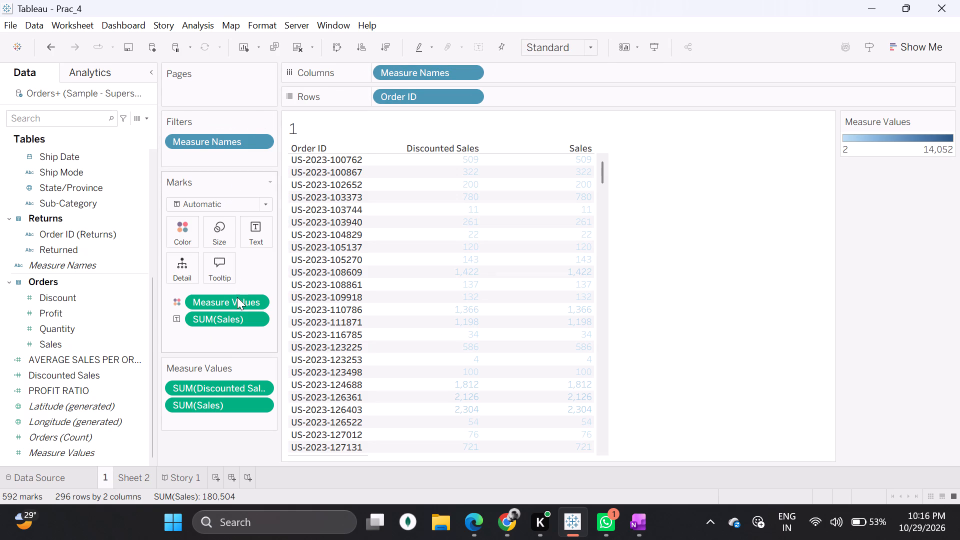
scroll(85, 305, down, 2)
scroll(85, 305, up, 3)
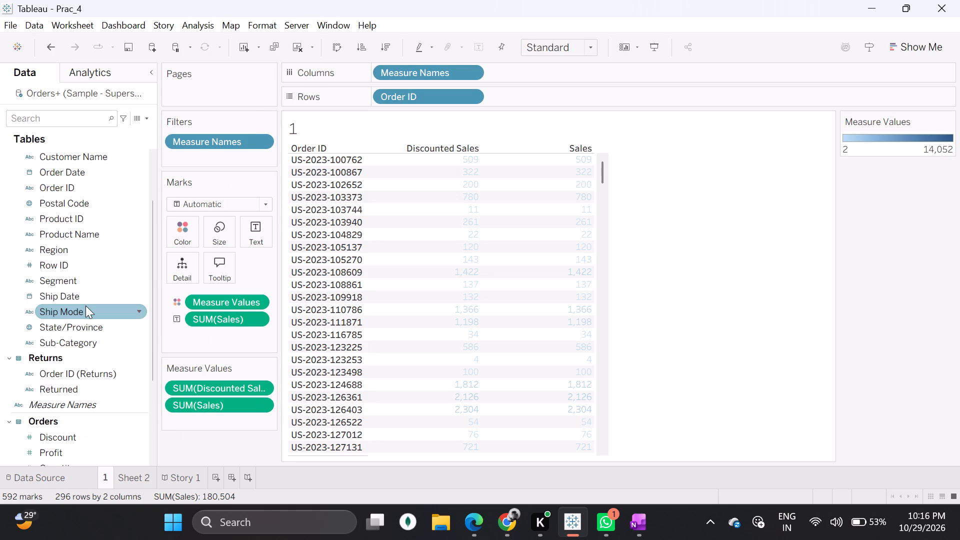
scroll(85, 305, up, 2)
scroll(85, 305, down, 3)
scroll(85, 305, up, 4)
scroll(85, 305, down, 1)
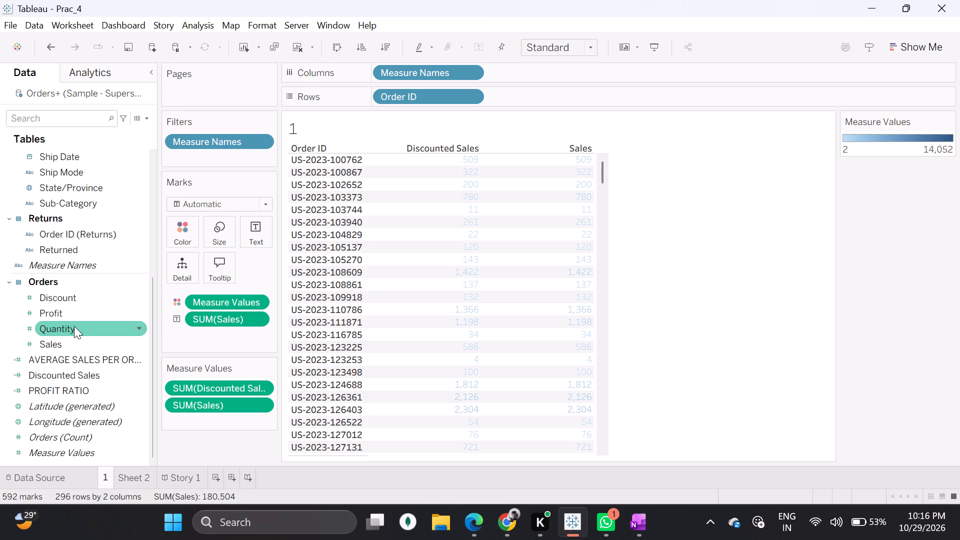
scroll(74, 326, up, 1)
scroll(74, 326, down, 1)
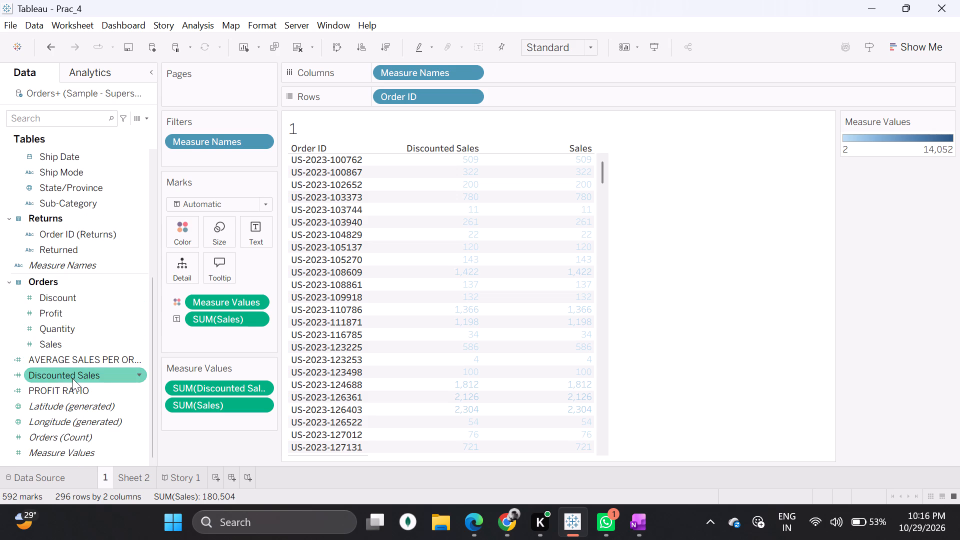
Place the PROFIT RATIO calculated field on the Columns shelf of Sheet 2.
click(143, 482)
scroll(69, 243, up, 4)
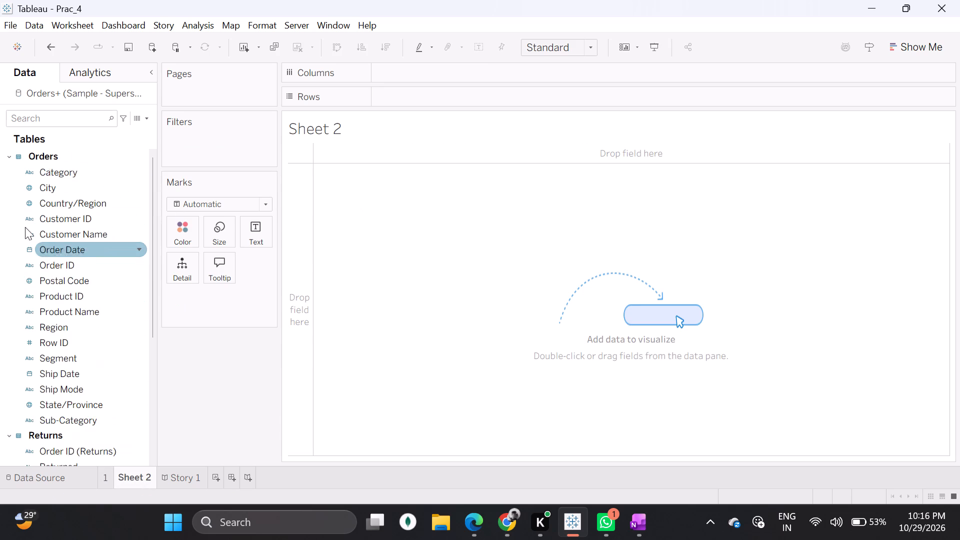
scroll(86, 285, down, 1)
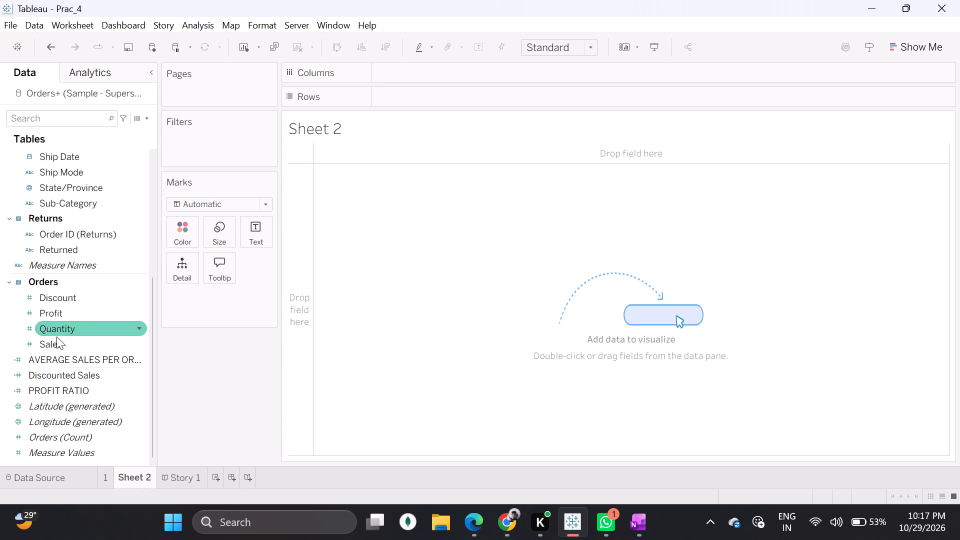
drag(56, 388, 460, 76)
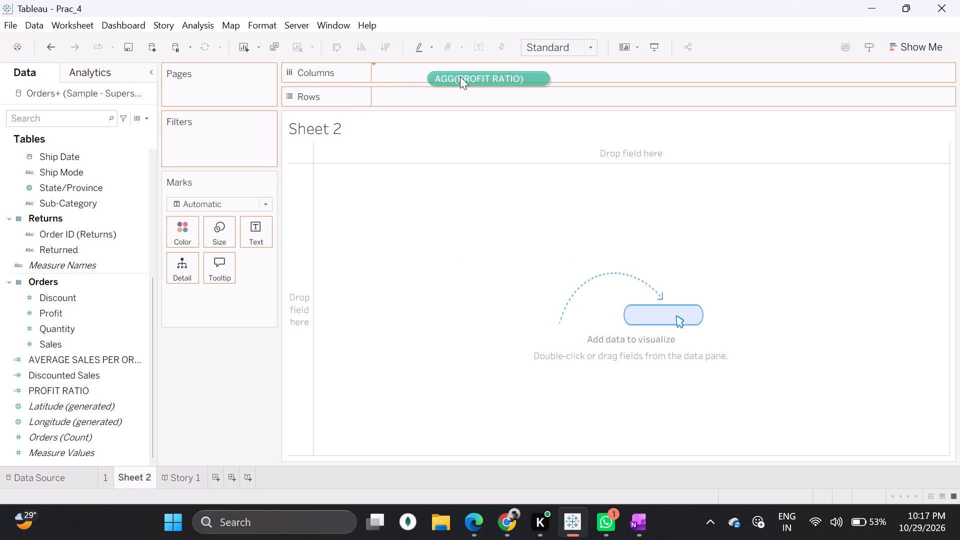
Add a Difference From table calculation to PROFIT RATIO, computed using Table (across) and relative to Previous.
right_click(453, 71)
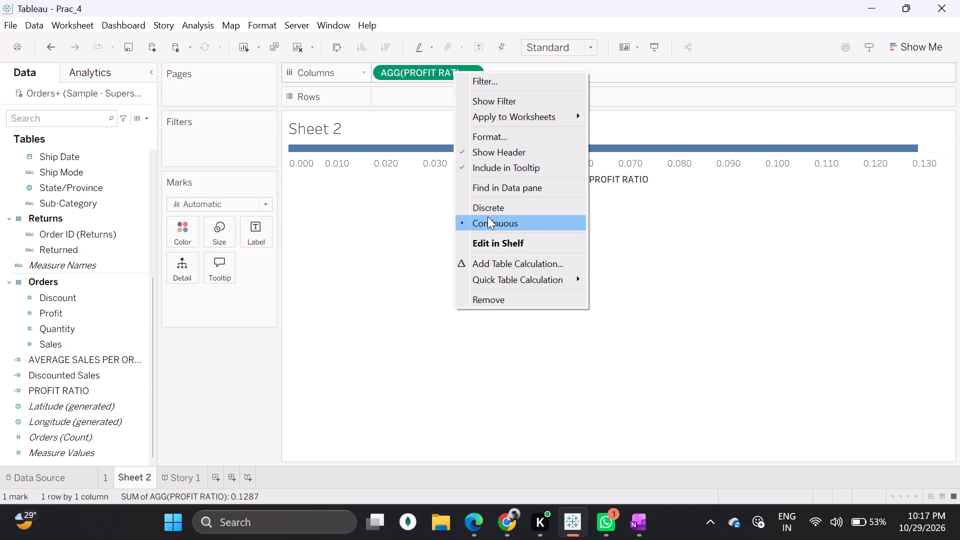
click(503, 257)
drag(599, 204, 557, 123)
click(553, 130)
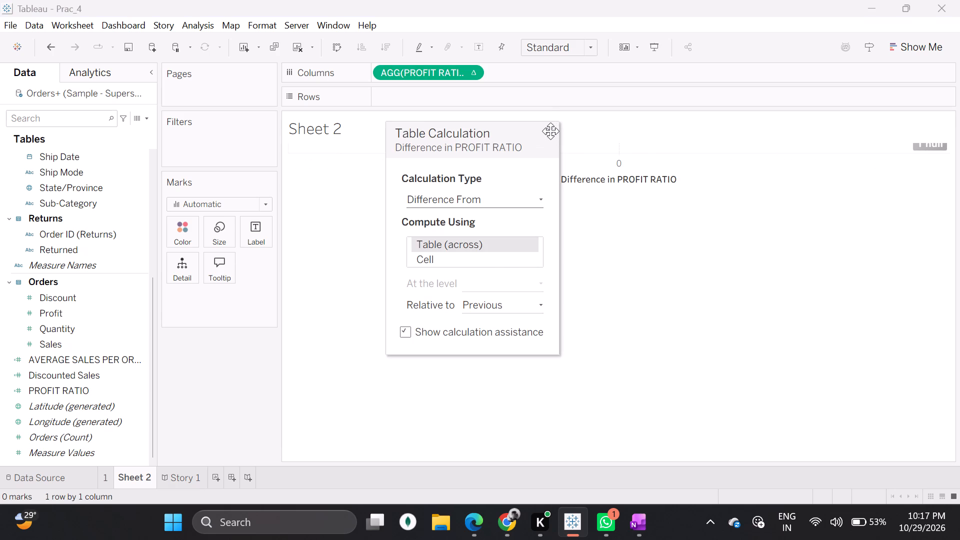
click(550, 131)
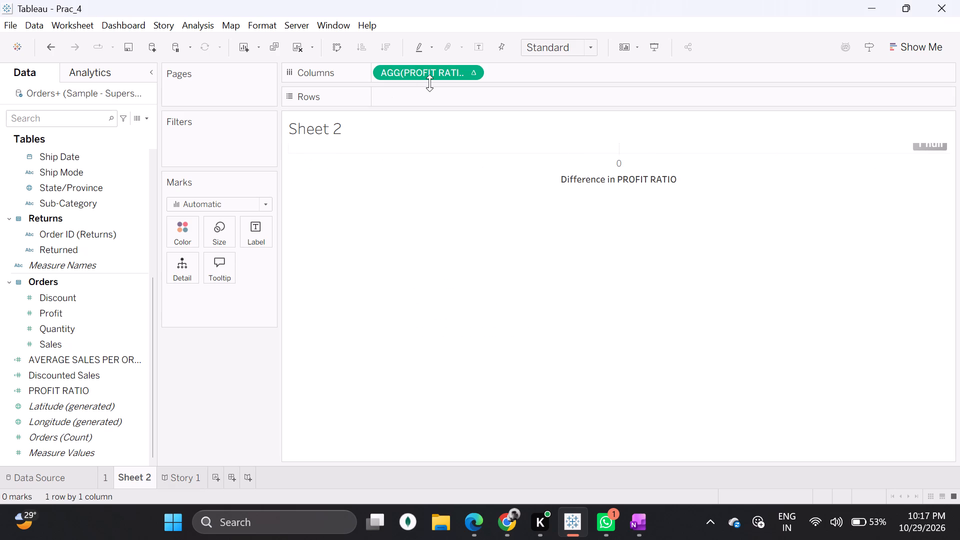
Place the Category field on the Rows shelf of Sheet 2.
click(395, 101)
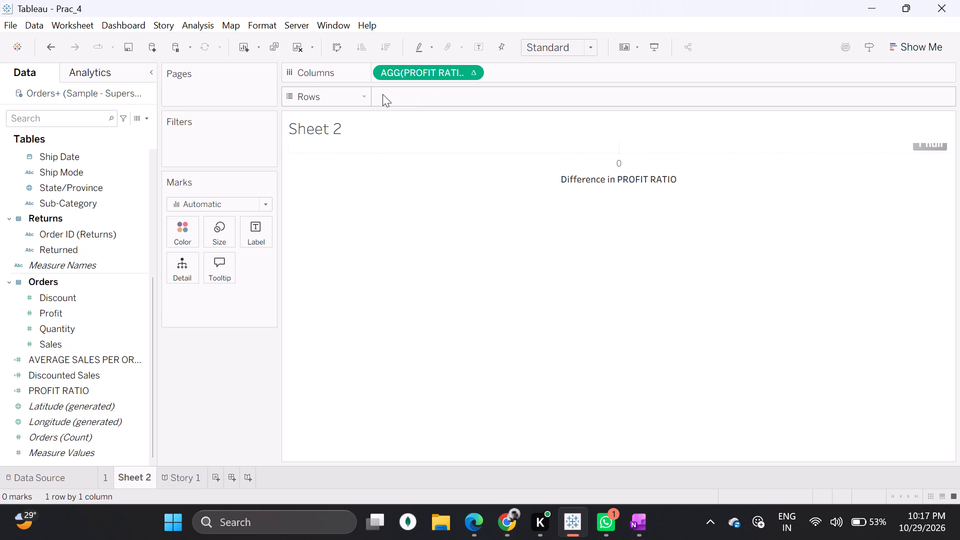
click(382, 94)
click(426, 86)
click(410, 95)
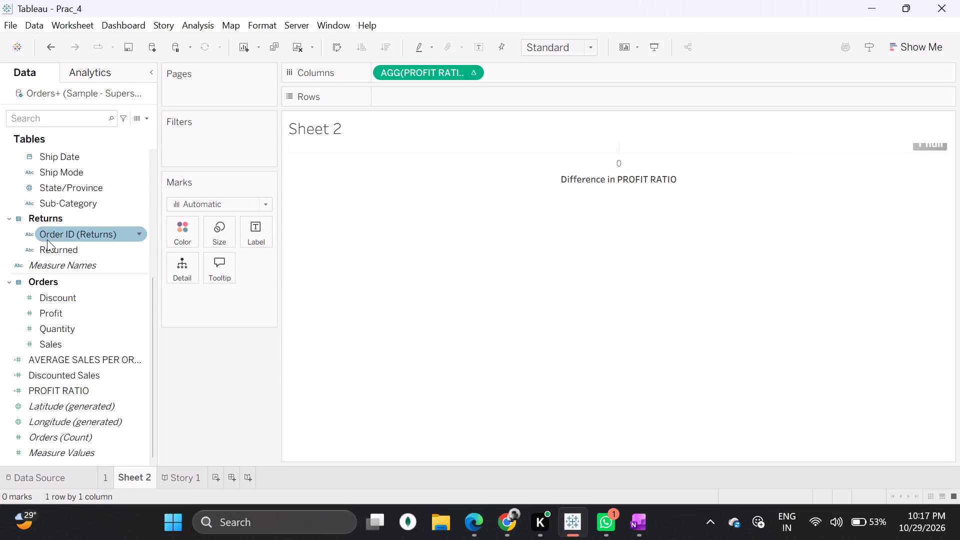
scroll(57, 173, up, 4)
drag(58, 169, 386, 99)
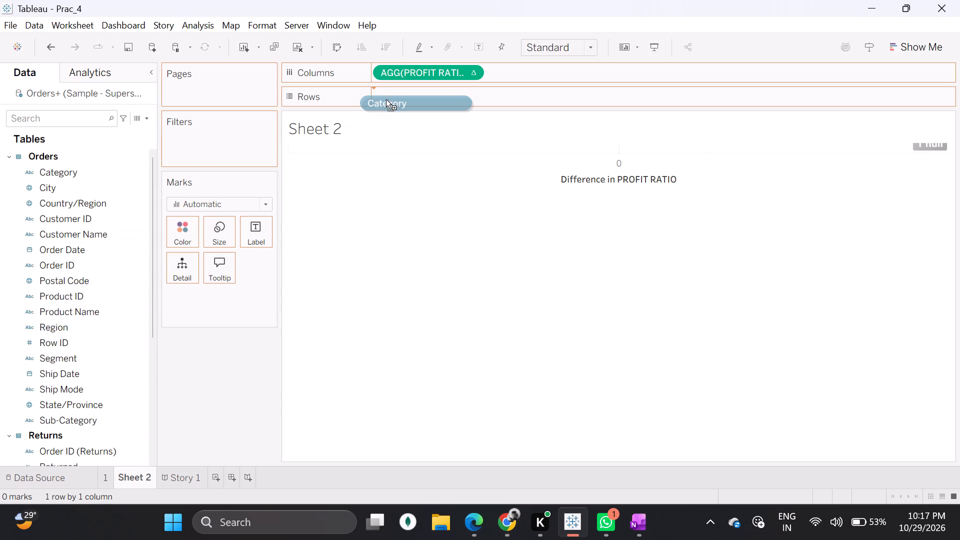
drag(386, 99, 387, 98)
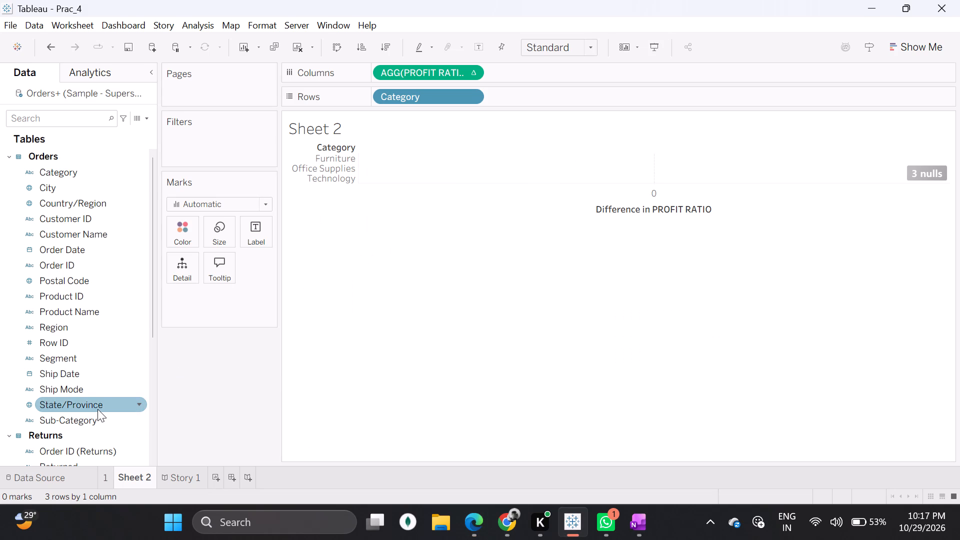
Label the Sheet 2 marks with the sum of Sales and colour them by Category.
scroll(97, 409, down, 1)
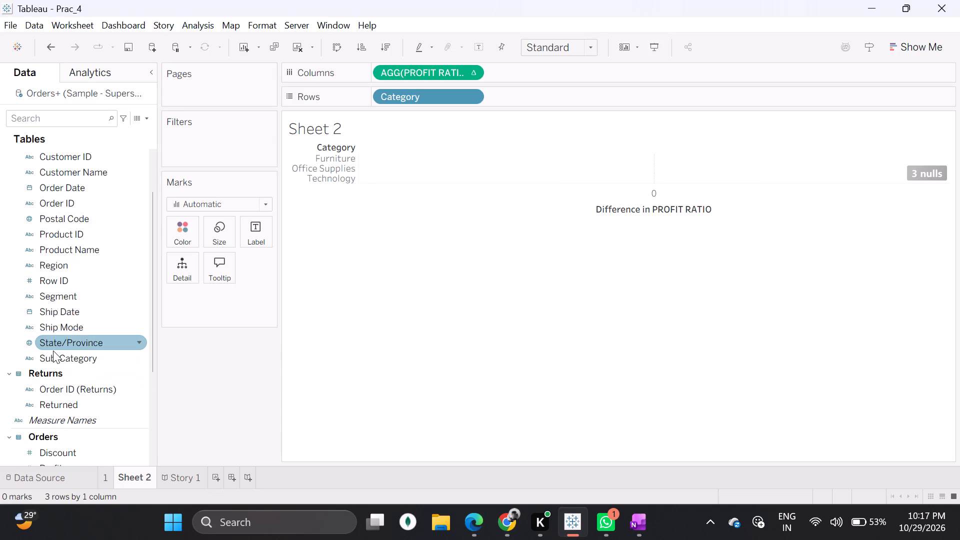
scroll(53, 350, down, 1)
drag(70, 340, 243, 231)
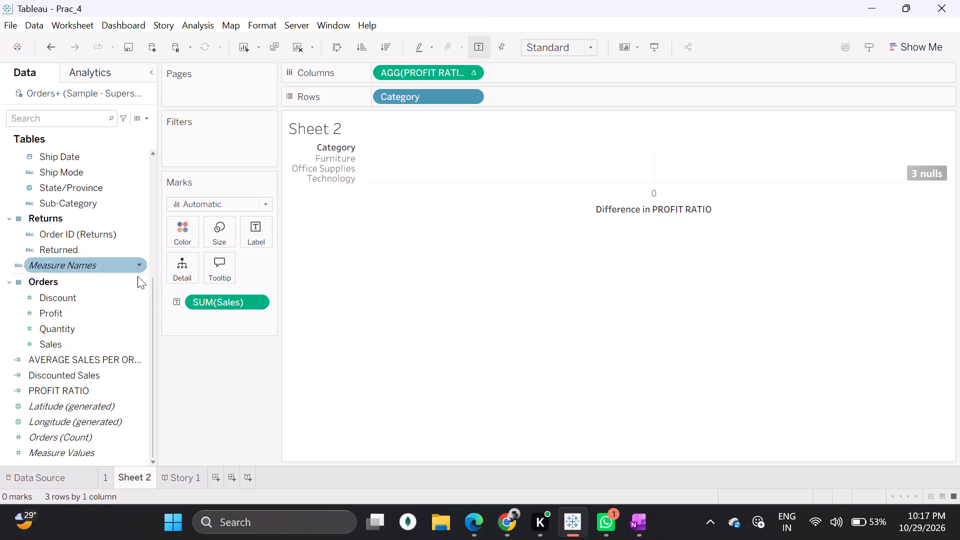
scroll(80, 258, up, 4)
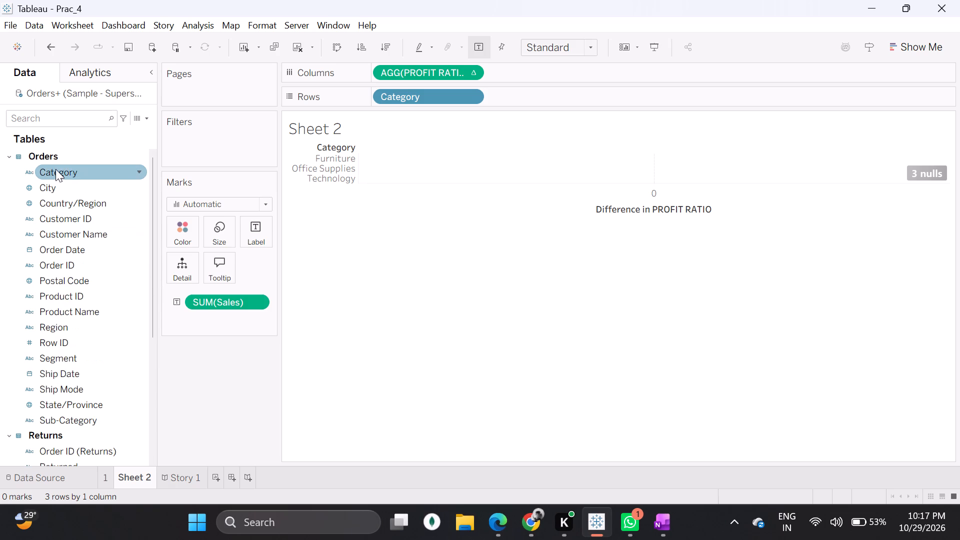
drag(55, 168, 173, 225)
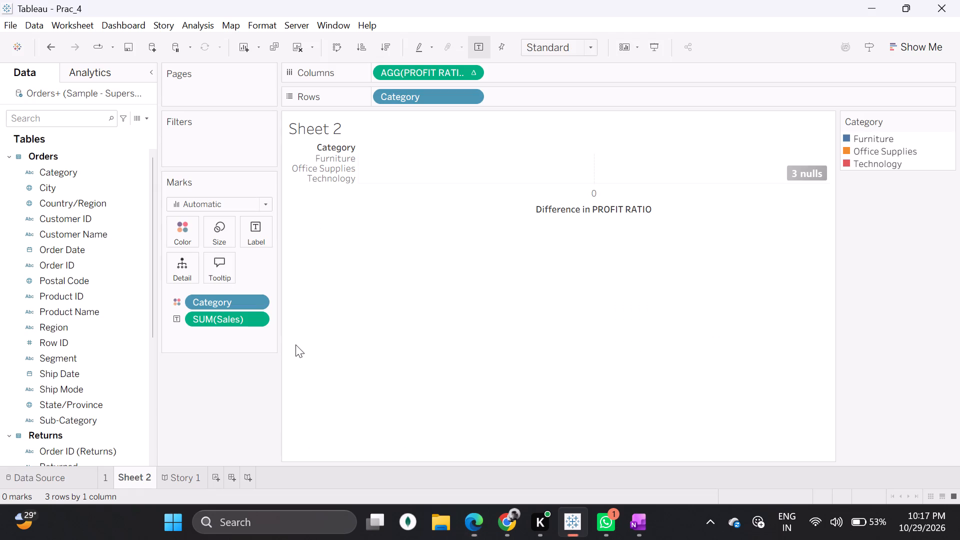
Examine the Sheet 2 chart, its available fields and the options of the PROFIT RATIO field on Columns.
scroll(470, 238, down, 1)
scroll(470, 238, up, 4)
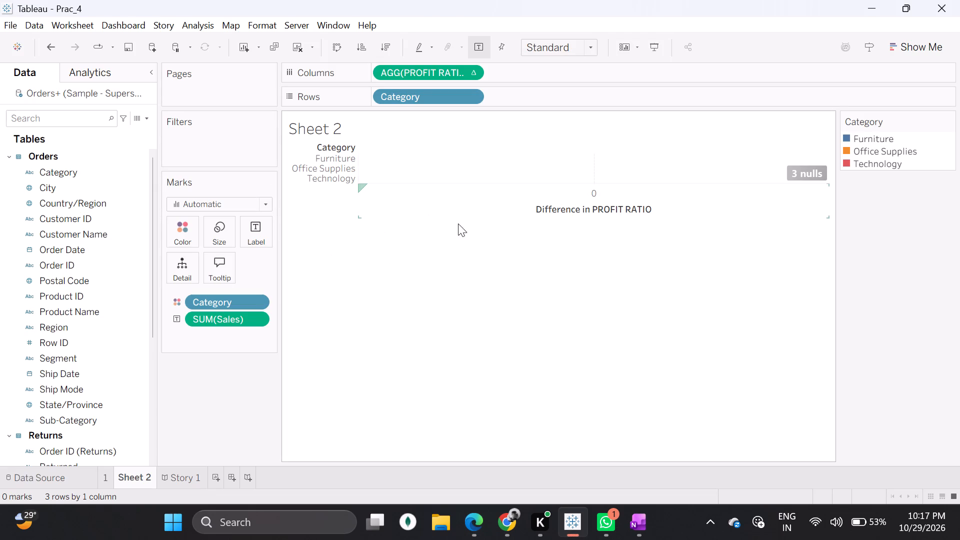
scroll(295, 291, down, 1)
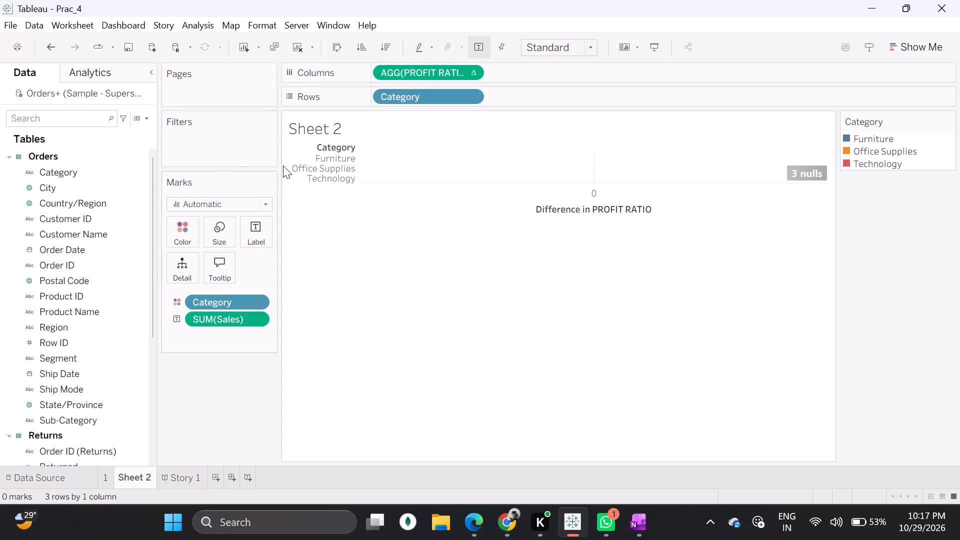
scroll(94, 240, down, 1)
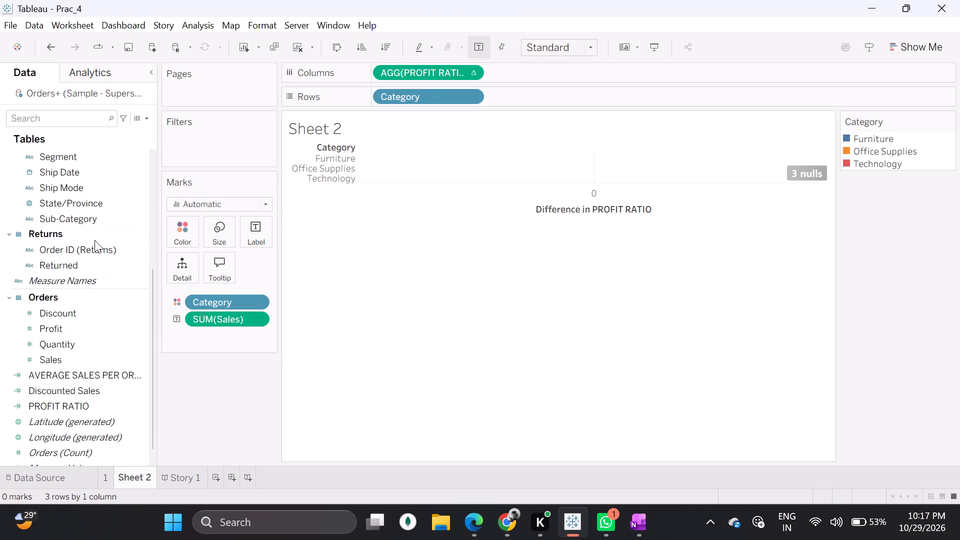
scroll(94, 240, down, 1)
scroll(94, 240, up, 4)
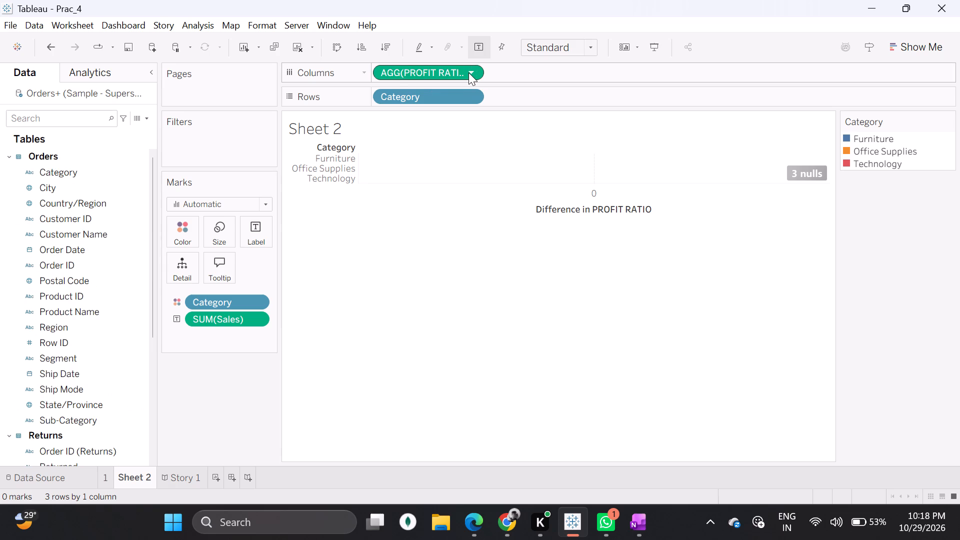
click(468, 72)
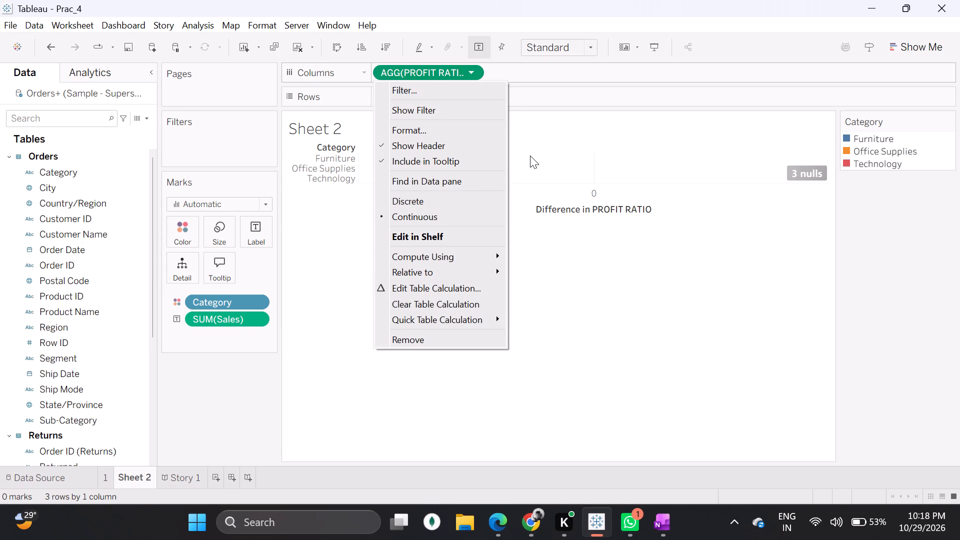
click(530, 155)
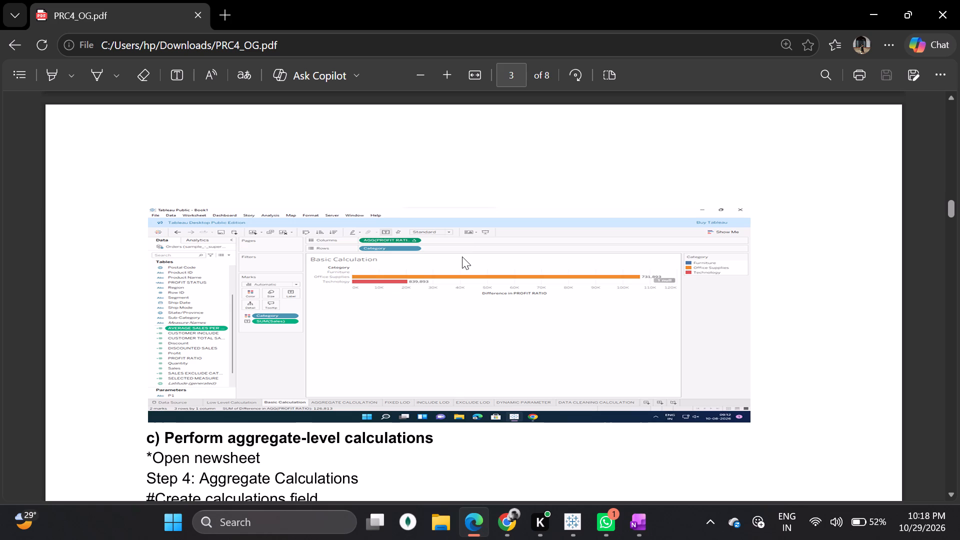
Switch to PRC4_OG.pdf in Edge and recheck the example chart and the Profit Ratio field-placement instructions.
scroll(462, 256, down, 1)
scroll(462, 256, up, 2)
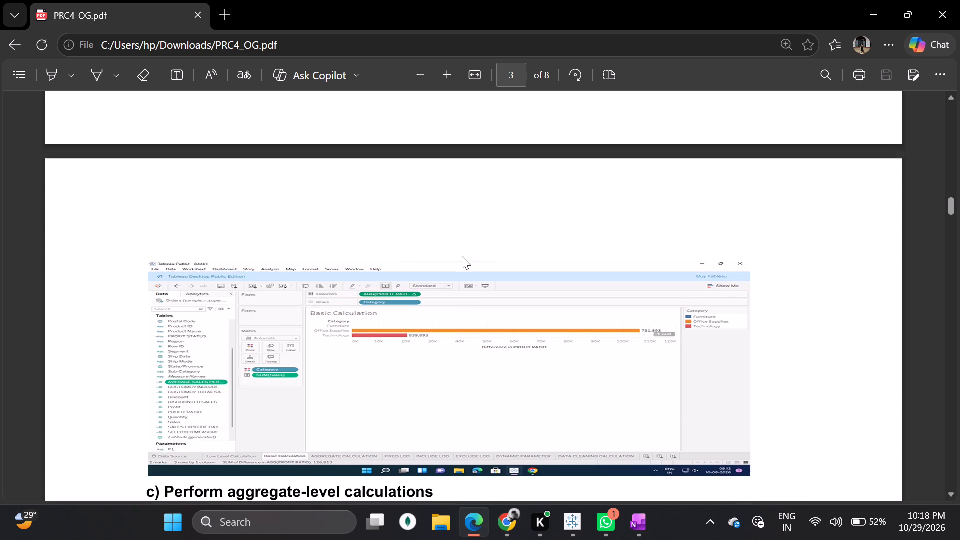
scroll(462, 256, up, 2)
scroll(462, 256, down, 1)
scroll(462, 256, up, 1)
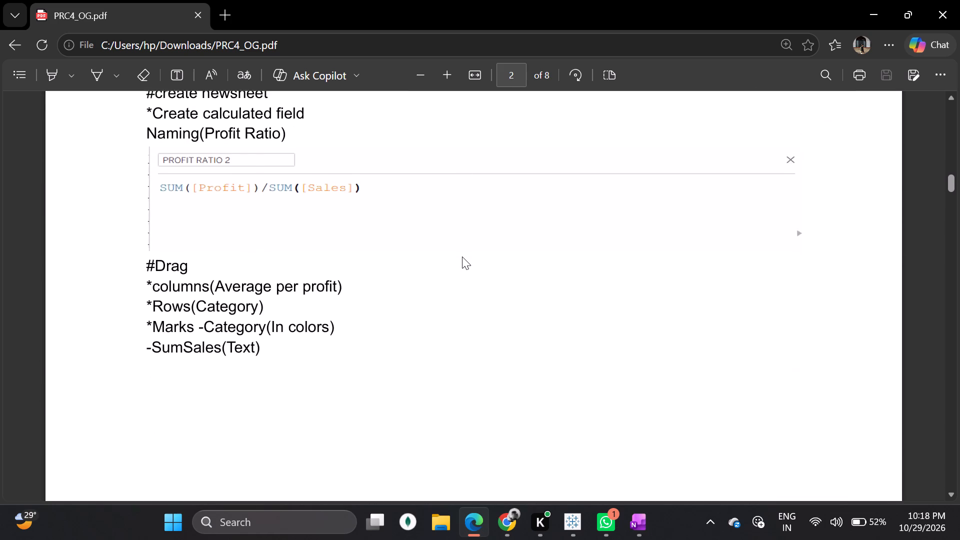
scroll(462, 256, down, 1)
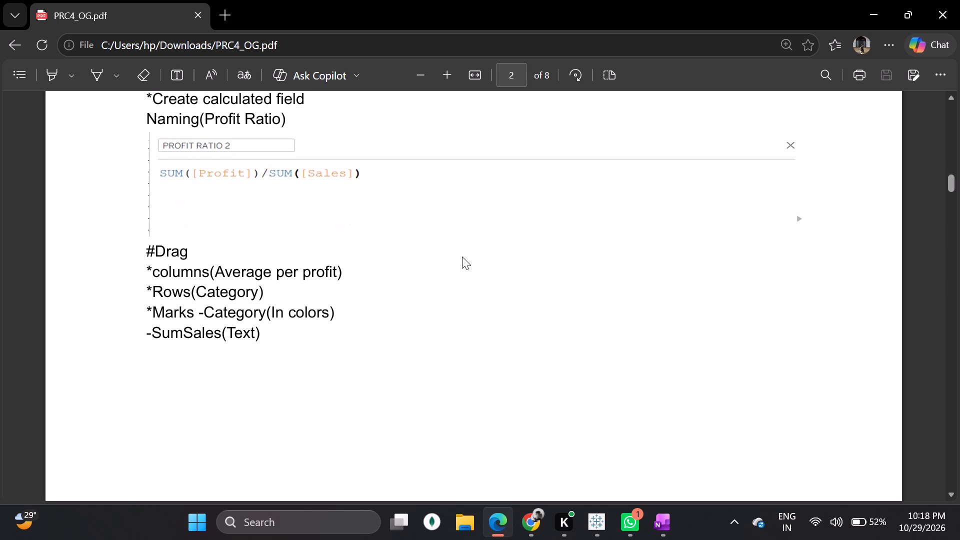
scroll(462, 256, down, 1)
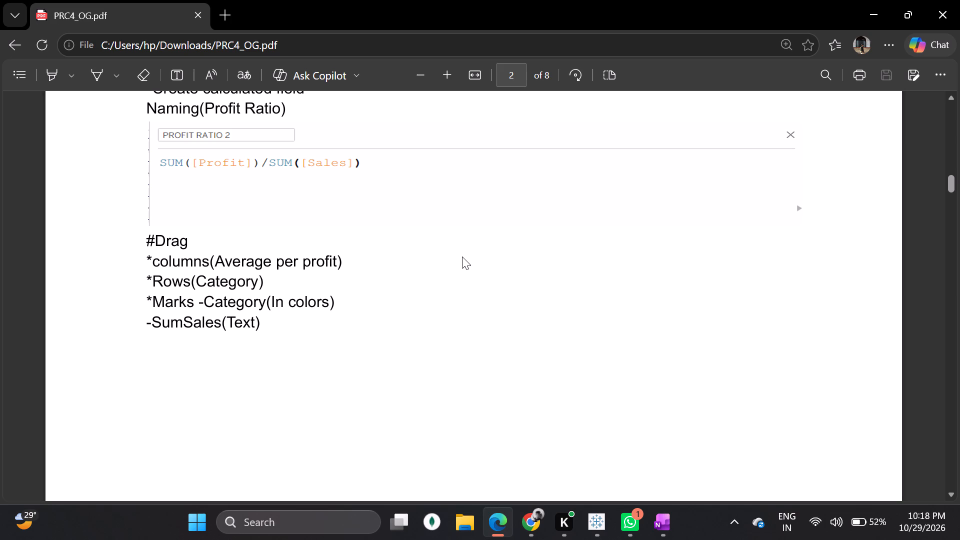
Recheck the Step 3 basic calculation instructions for Profit Ratio and its example chart in PRC4_OG.pdf.
scroll(462, 256, up, 1)
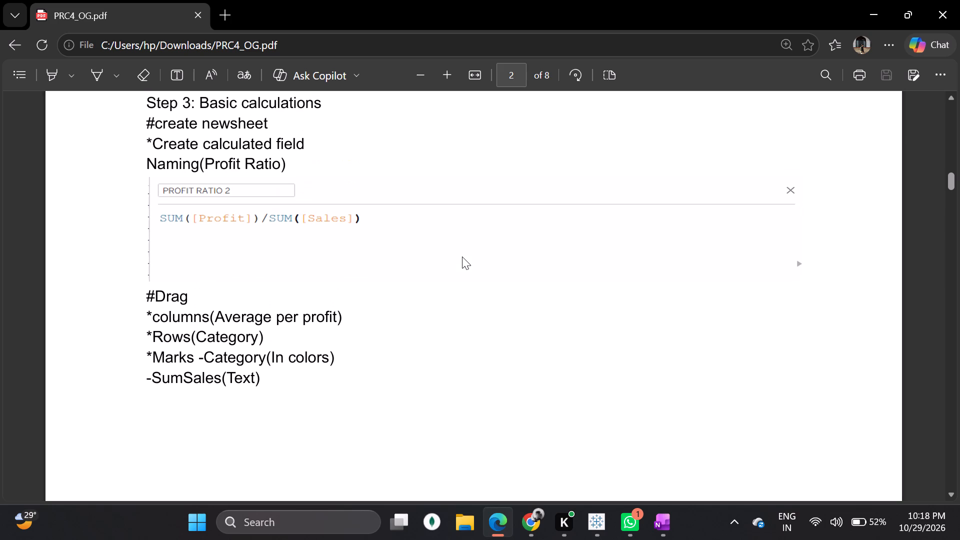
scroll(462, 256, down, 2)
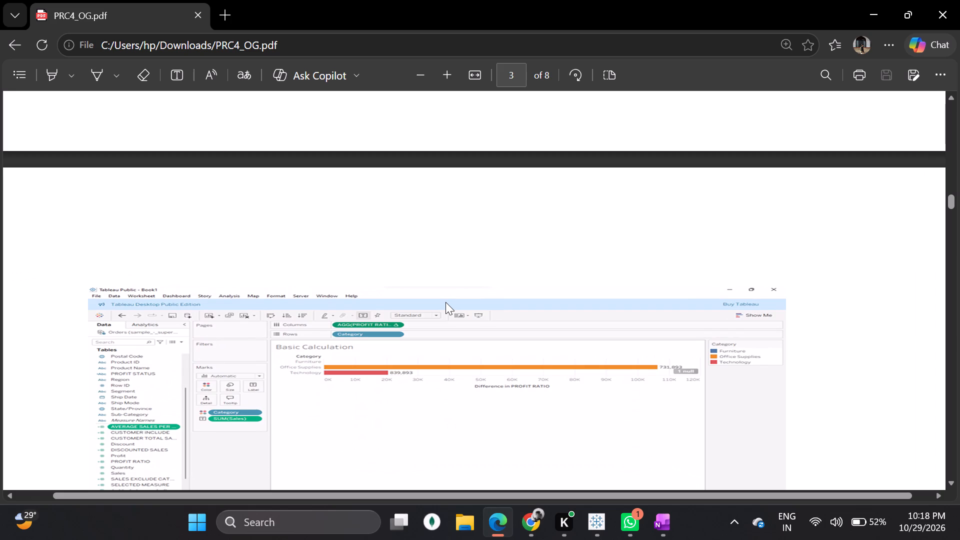
scroll(413, 347, down, 1)
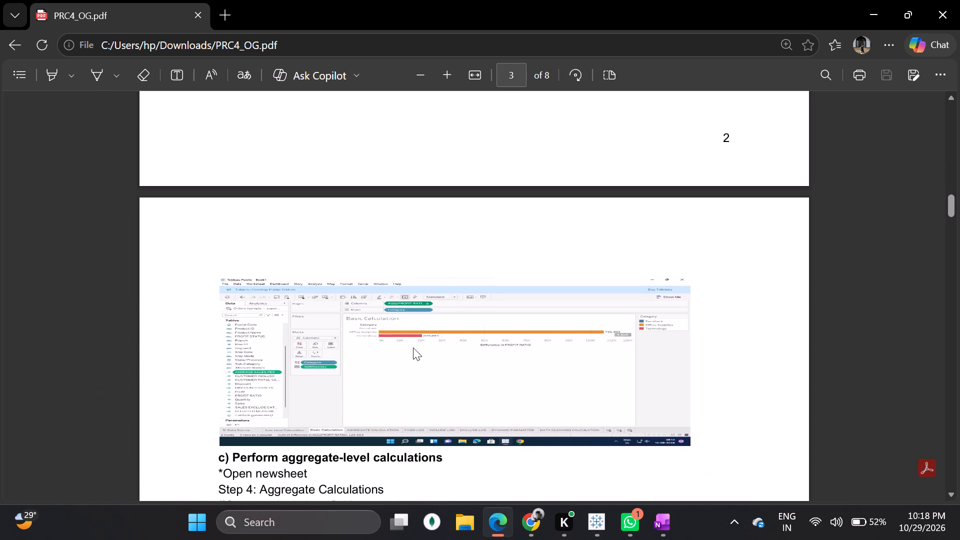
scroll(432, 329, down, 3)
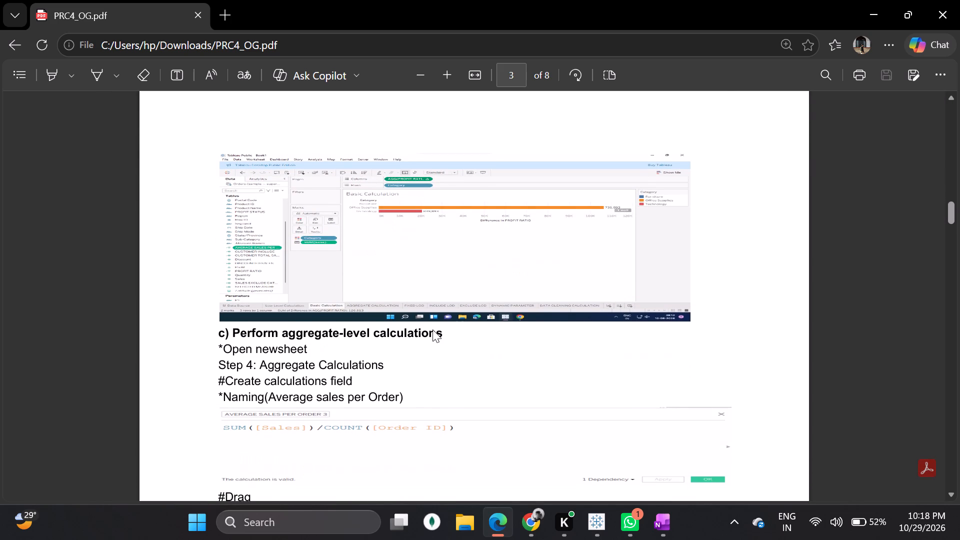
Read the Step 4 aggregate calculation instructions, covering the Average sales per Order formula, field placement and example table.
scroll(432, 329, down, 4)
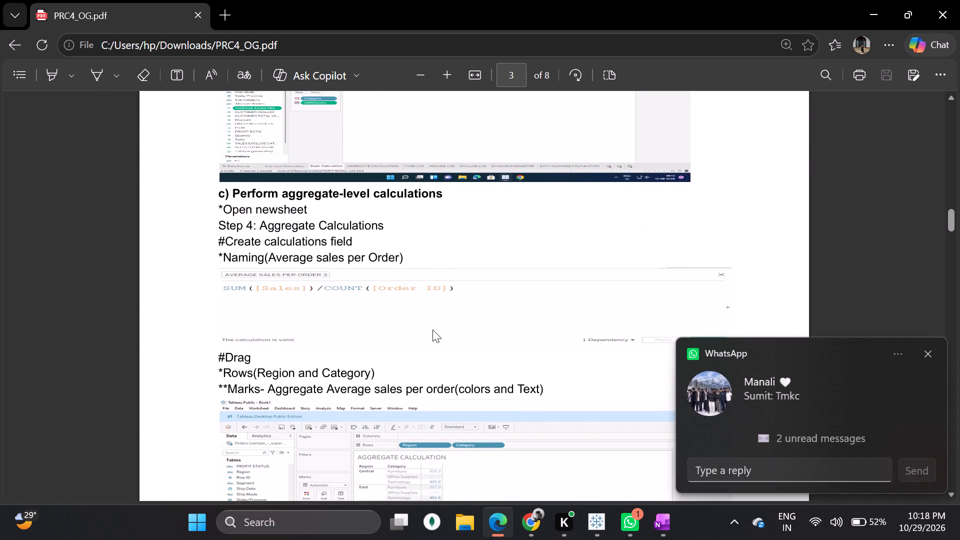
scroll(432, 329, down, 1)
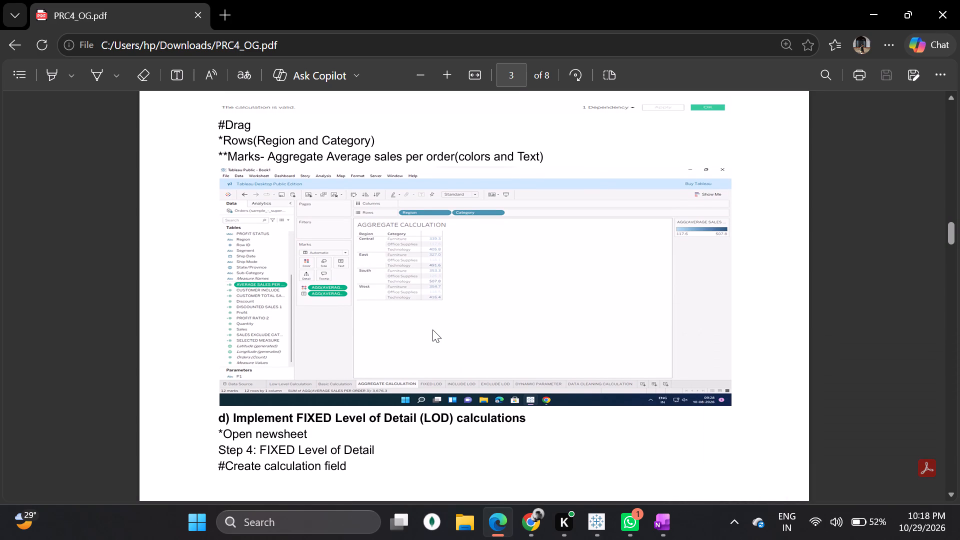
scroll(432, 329, down, 2)
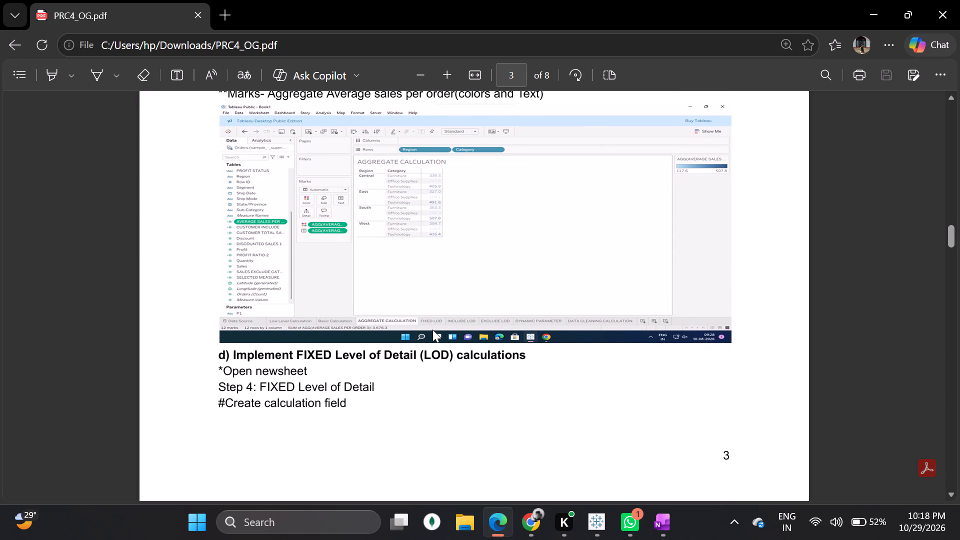
scroll(432, 329, up, 2)
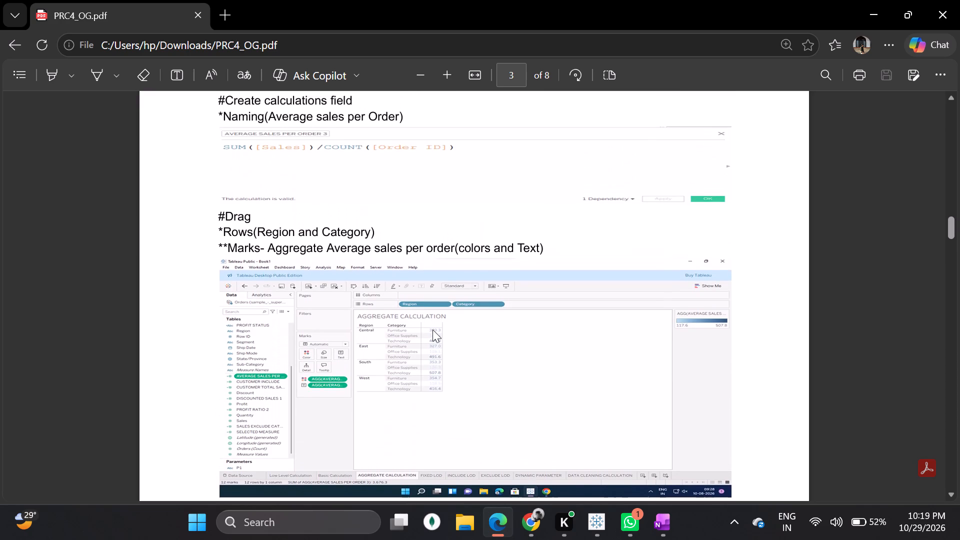
scroll(432, 329, down, 1)
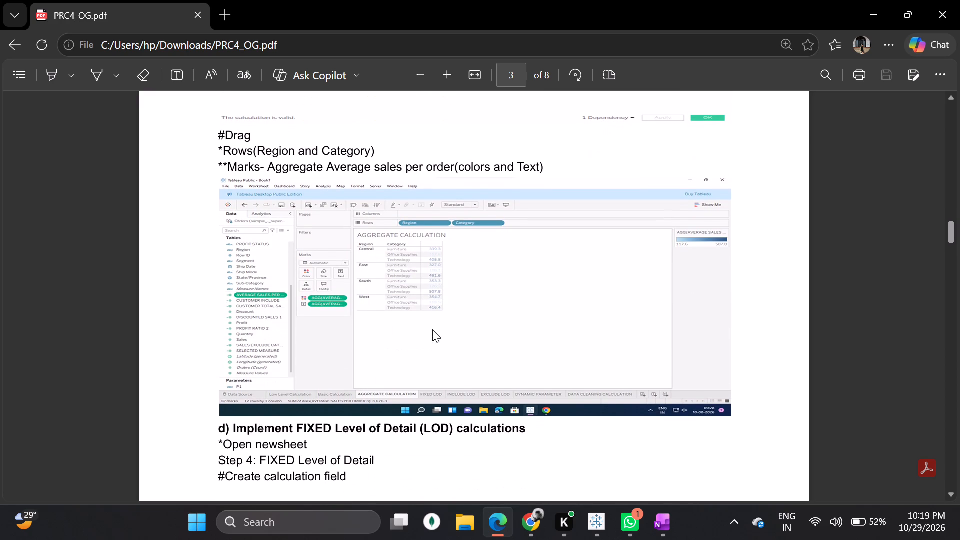
Read the FIXED Level of Detail instructions, covering the Customer Total sales formula, field placement and example sheet.
scroll(432, 329, down, 3)
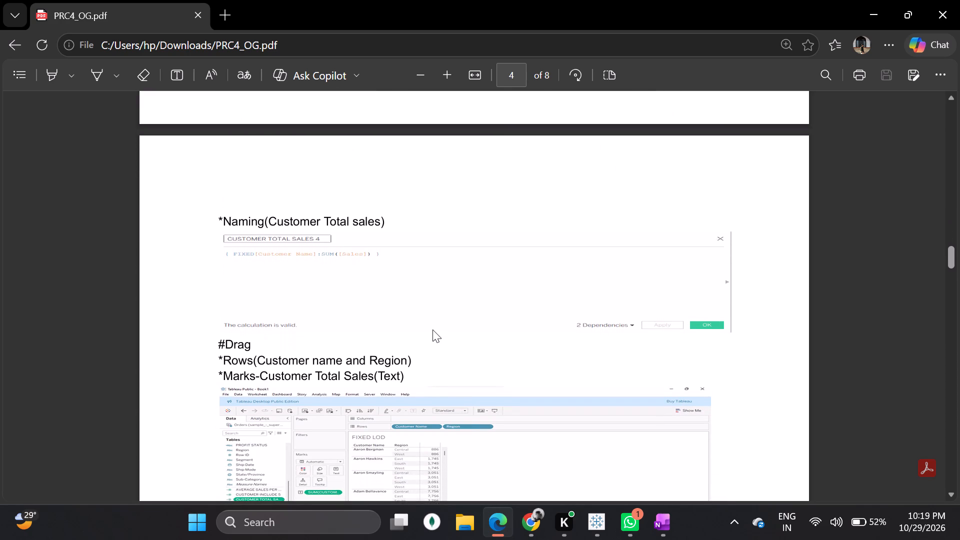
scroll(432, 329, up, 1)
scroll(432, 329, down, 1)
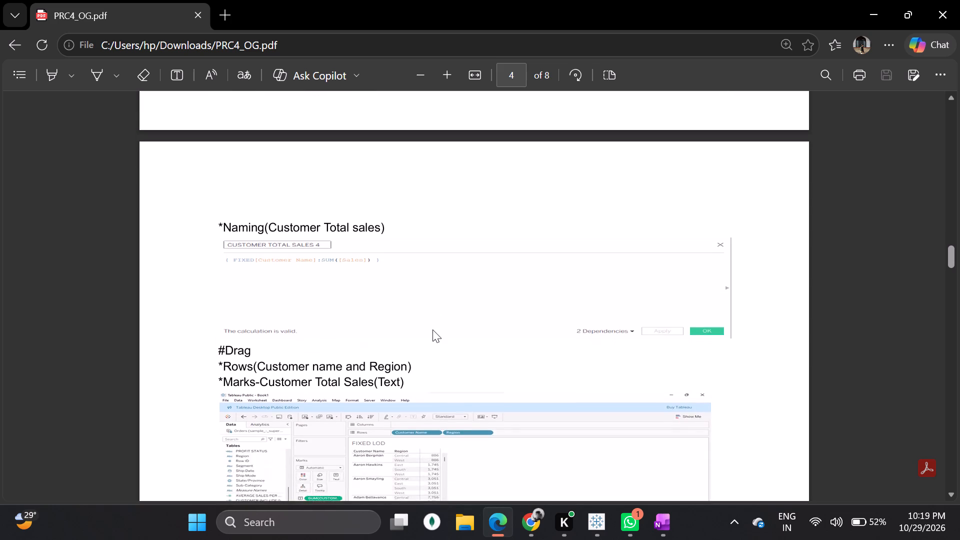
scroll(432, 329, down, 2)
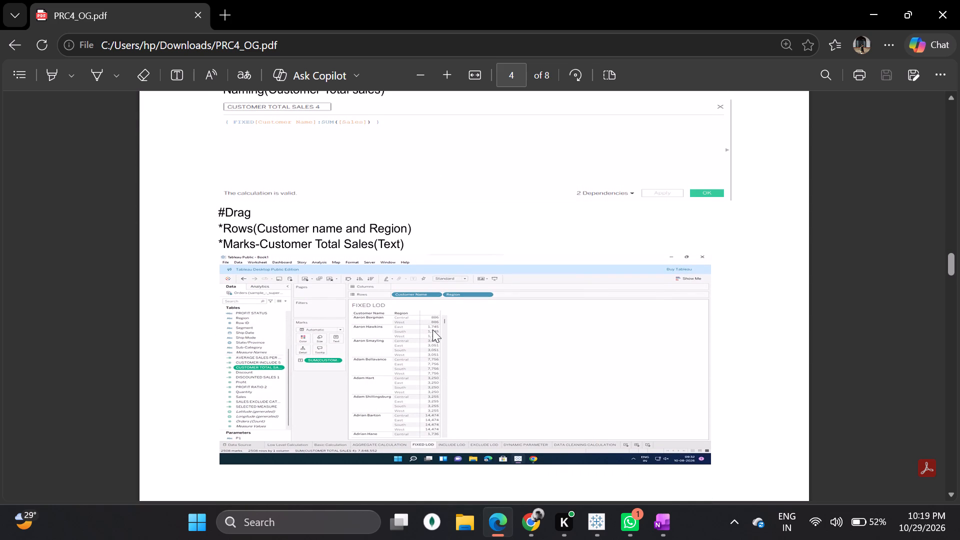
scroll(432, 329, up, 1)
scroll(432, 329, down, 2)
Read the INCLUDE and EXCLUDE LOD instructions for the Customer Include and Sales Exclude Category fields.
scroll(432, 329, down, 1)
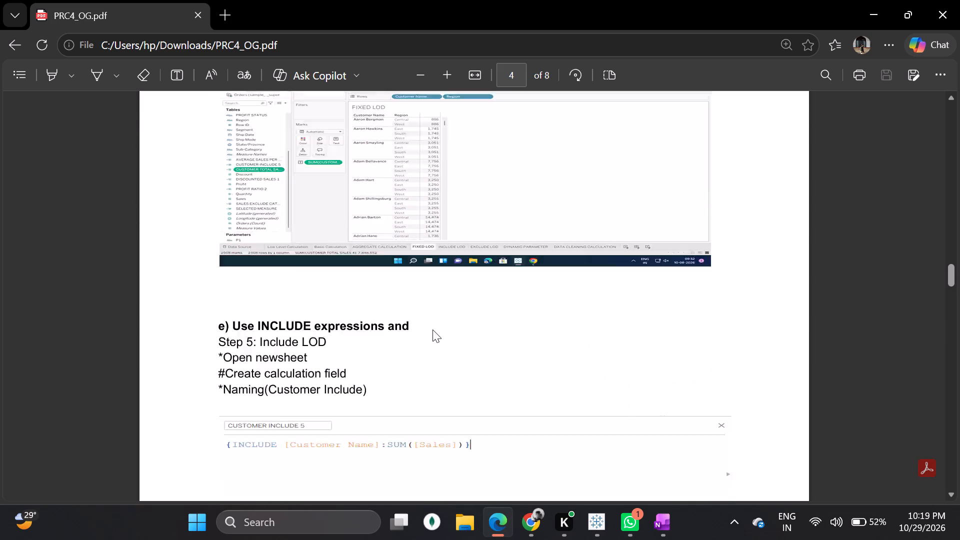
scroll(432, 329, down, 1)
scroll(432, 329, up, 2)
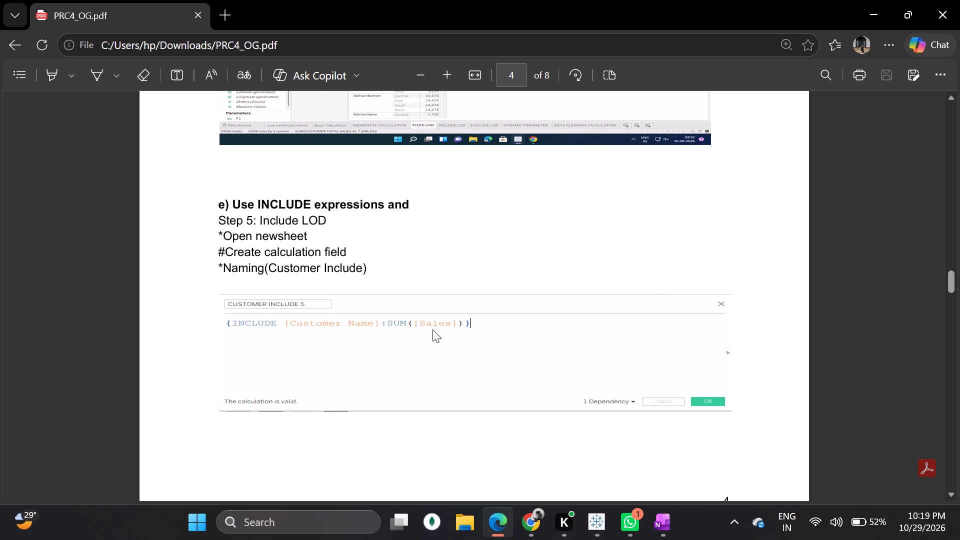
scroll(432, 329, down, 3)
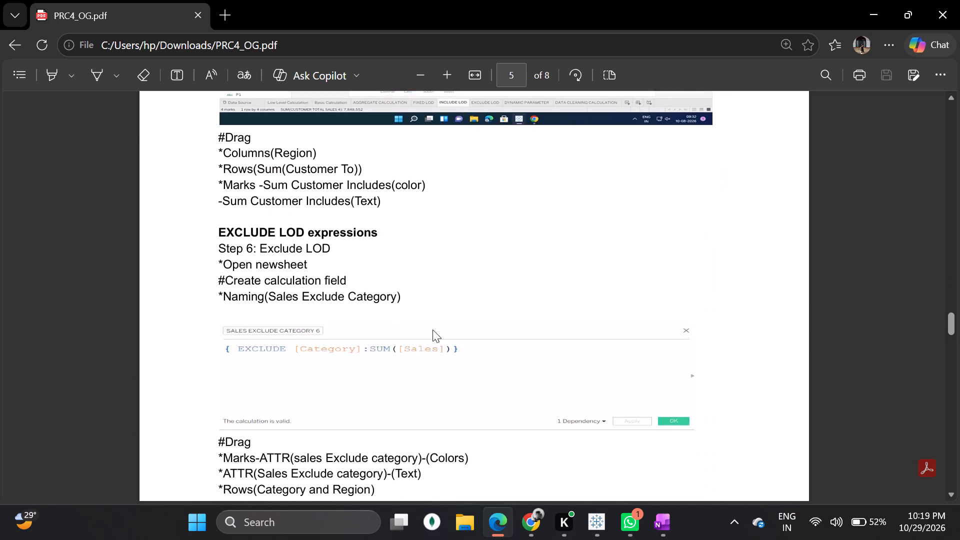
scroll(432, 329, up, 2)
scroll(432, 329, down, 2)
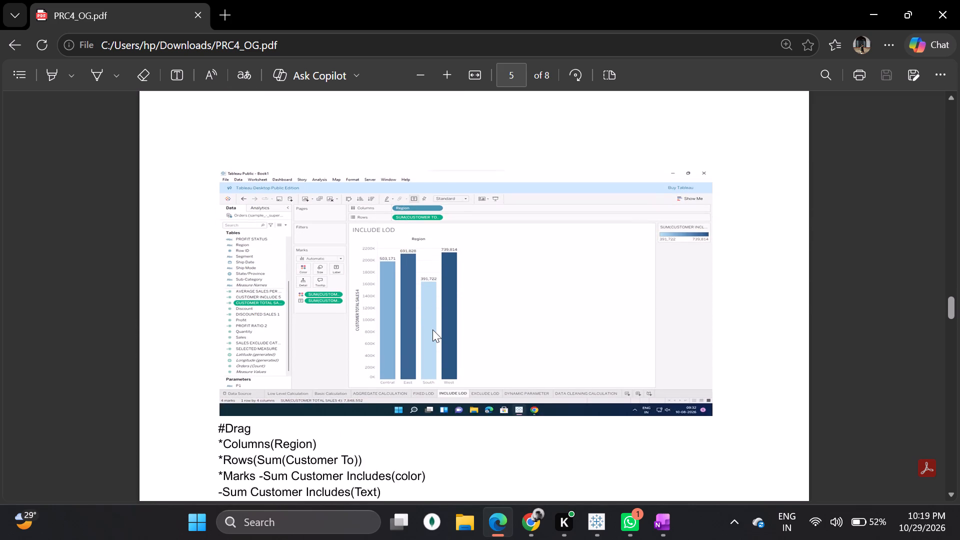
scroll(432, 329, down, 4)
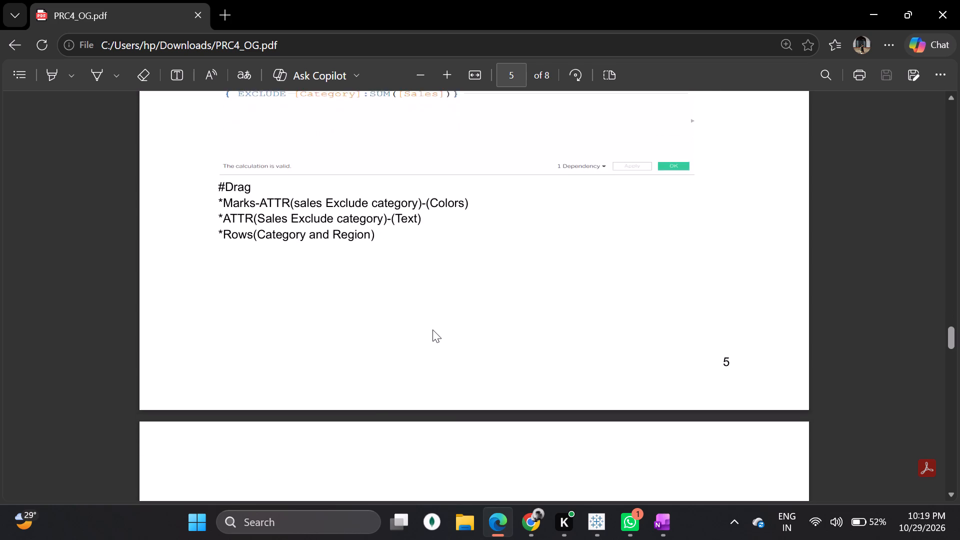
Skim the dynamic parameter P1 instructions and the profit and loss calculated field that follows.
scroll(432, 329, down, 4)
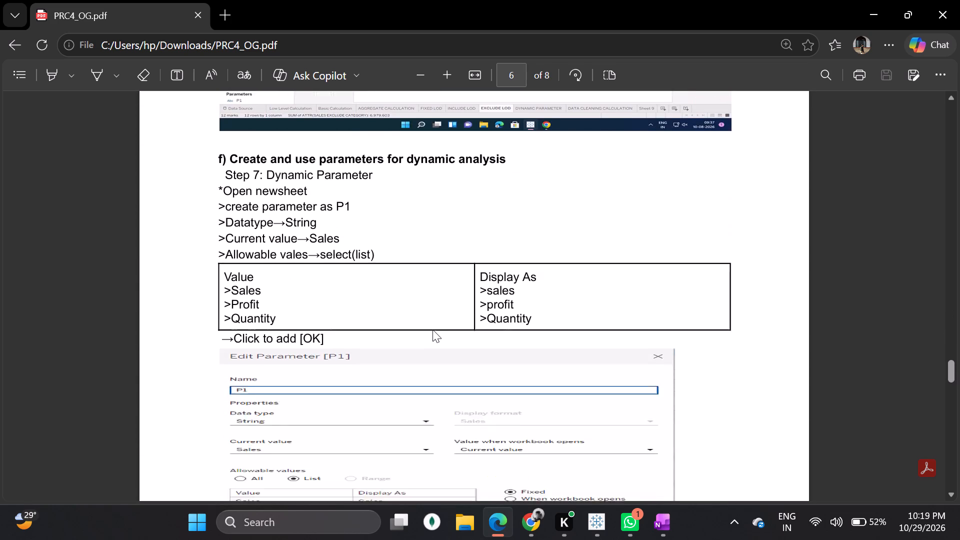
scroll(432, 329, down, 3)
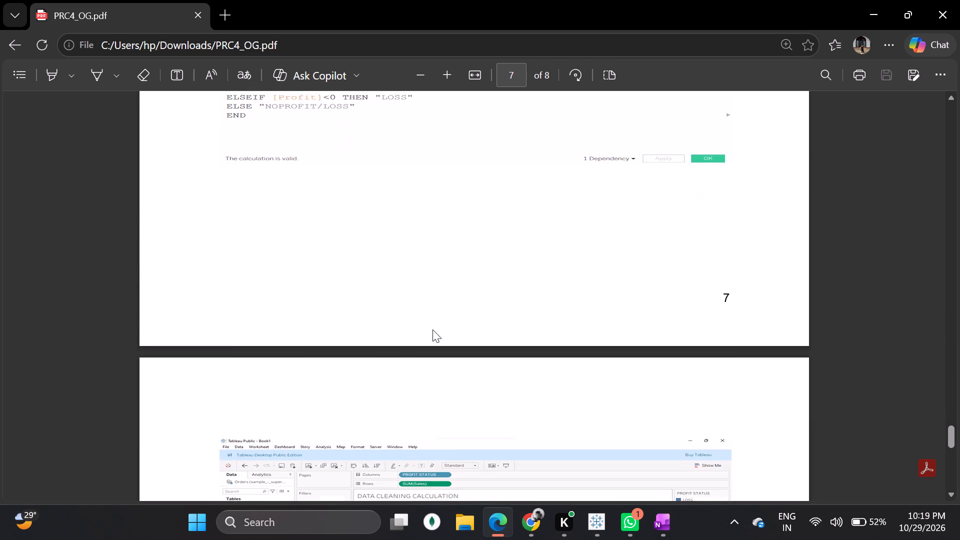
Examine the data cleaning calculation example chart on the last page and its Profit status and Sum(Sales) placement instructions.
scroll(432, 329, down, 4)
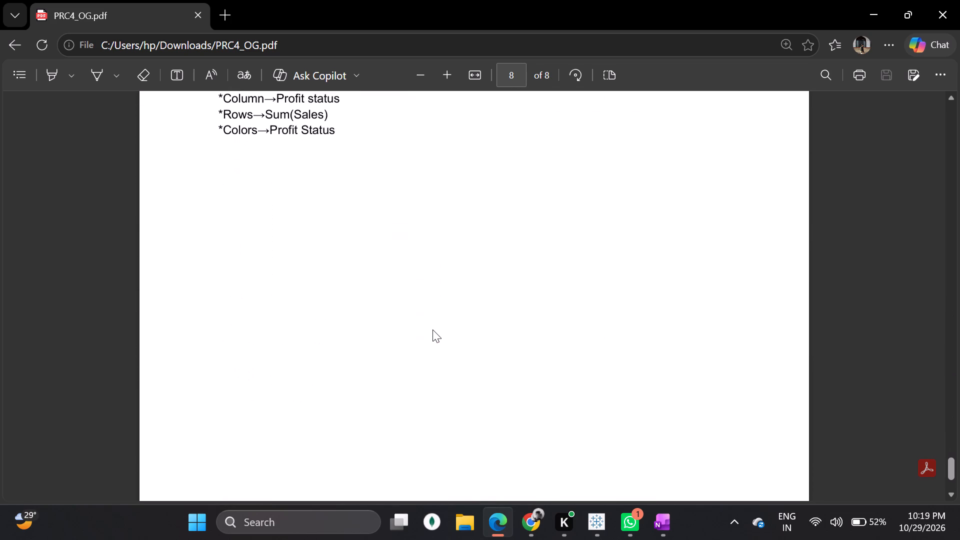
scroll(432, 329, down, 2)
scroll(432, 329, up, 2)
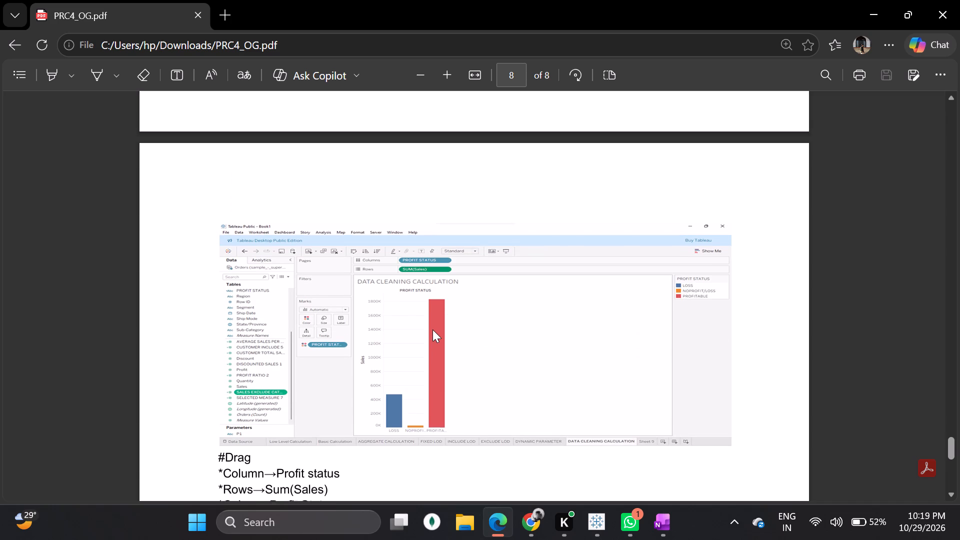
scroll(432, 329, down, 2)
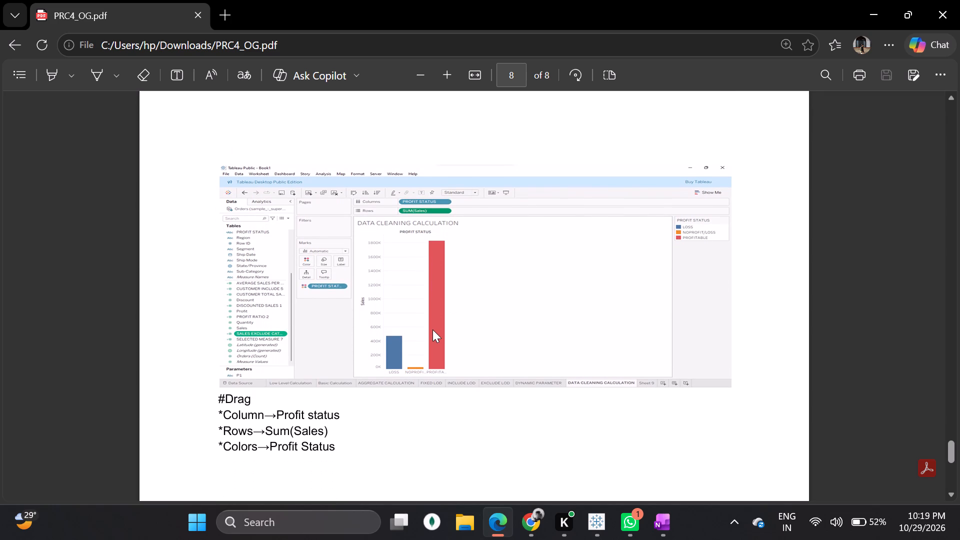
click(361, 342)
drag(279, 413, 333, 414)
click(339, 417)
drag(339, 417, 281, 416)
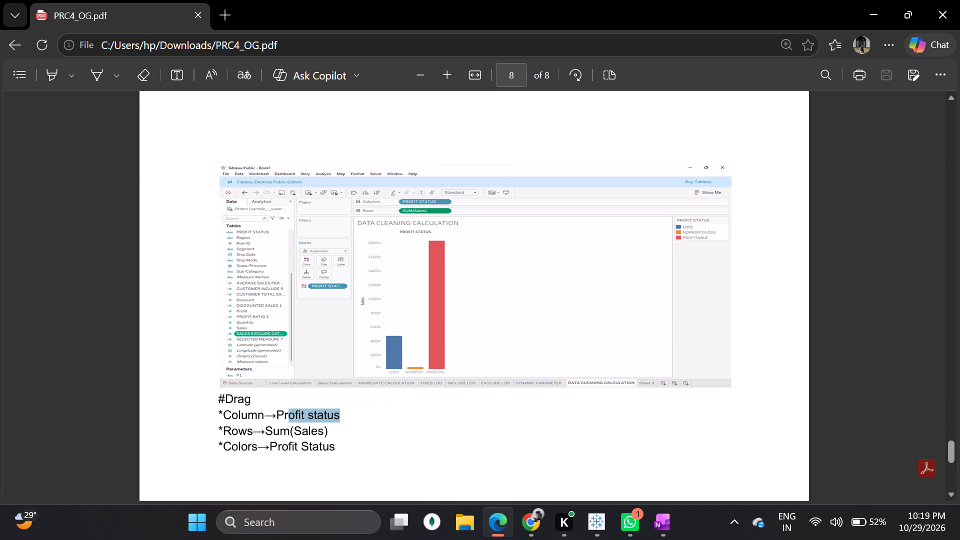
drag(281, 416, 275, 416)
click(392, 466)
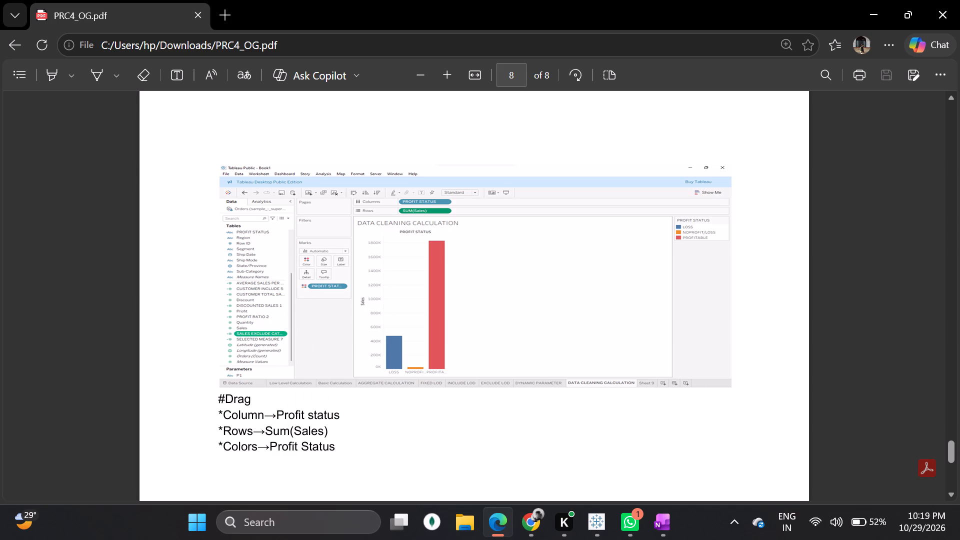
drag(345, 448, 269, 443)
click(419, 467)
click(469, 465)
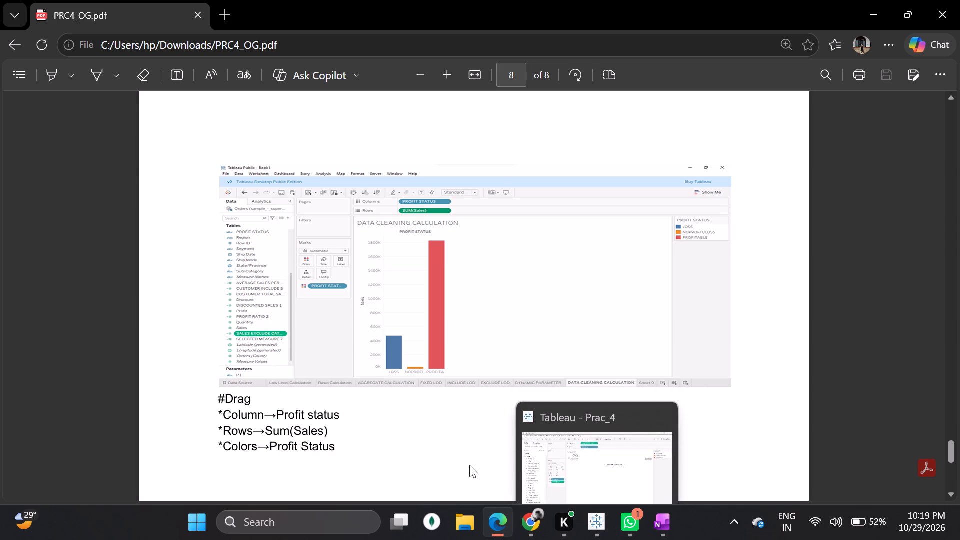
scroll(469, 465, up, 6)
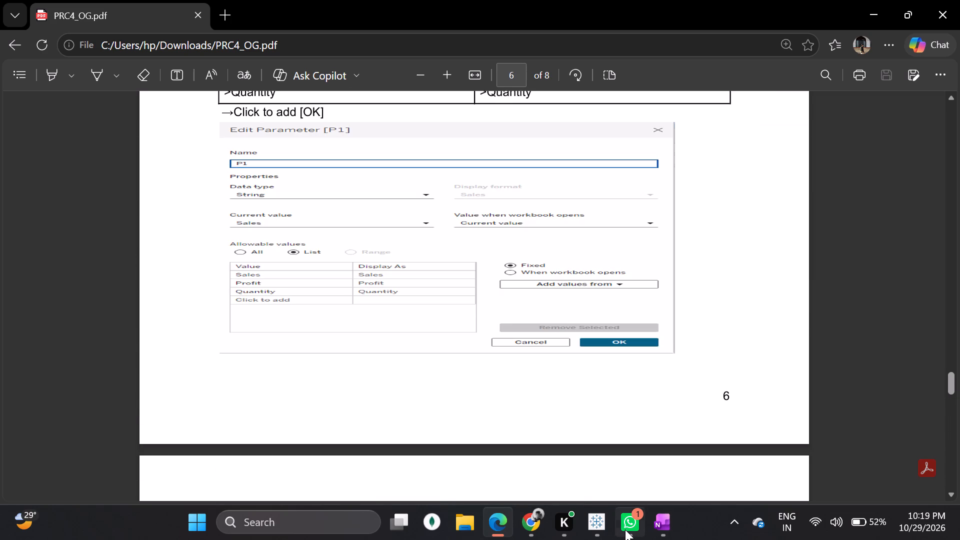
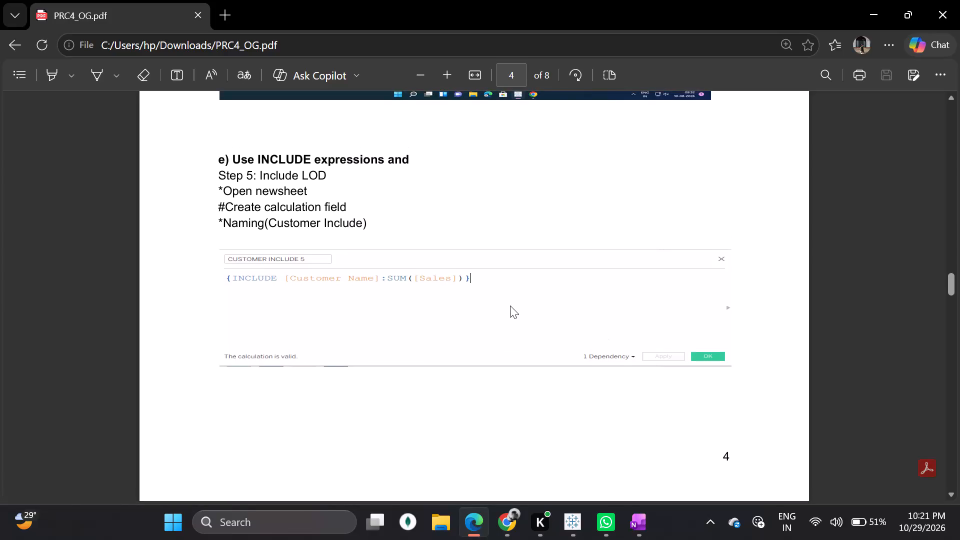
Look back over the INCLUDE and FIXED LOD instructions on page 4, returning to the start of the practical.
scroll(510, 305, up, 2)
scroll(510, 305, down, 1)
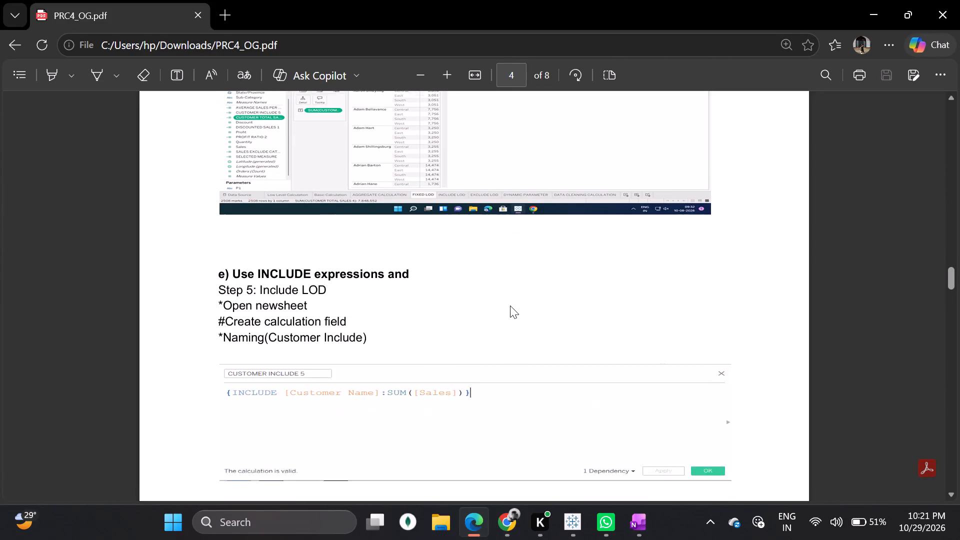
scroll(510, 305, down, 1)
scroll(510, 305, up, 3)
scroll(510, 305, down, 2)
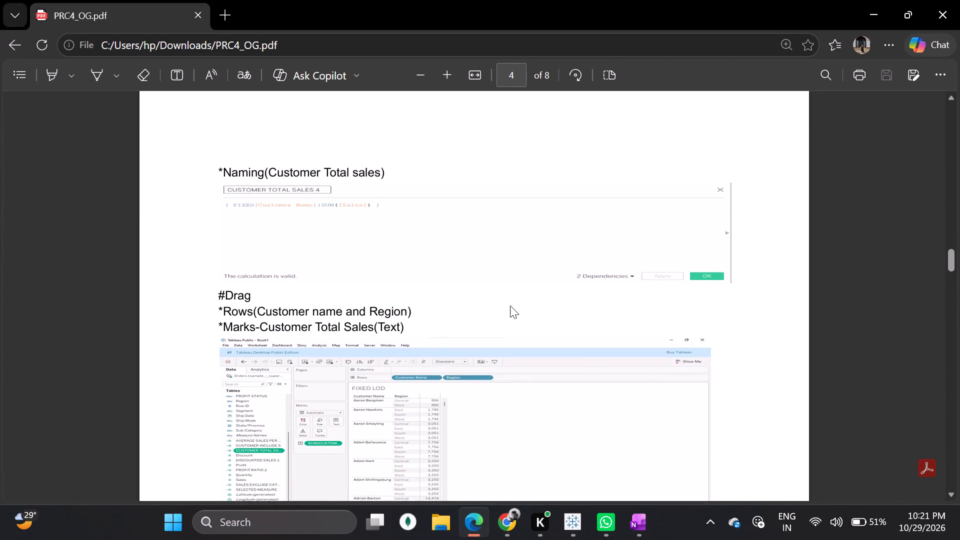
scroll(510, 305, down, 1)
scroll(510, 305, up, 11)
Reread the Discounted Sale low-level and Profit Ratio basic calculation instructions, including their formulas and field placements.
scroll(510, 305, down, 1)
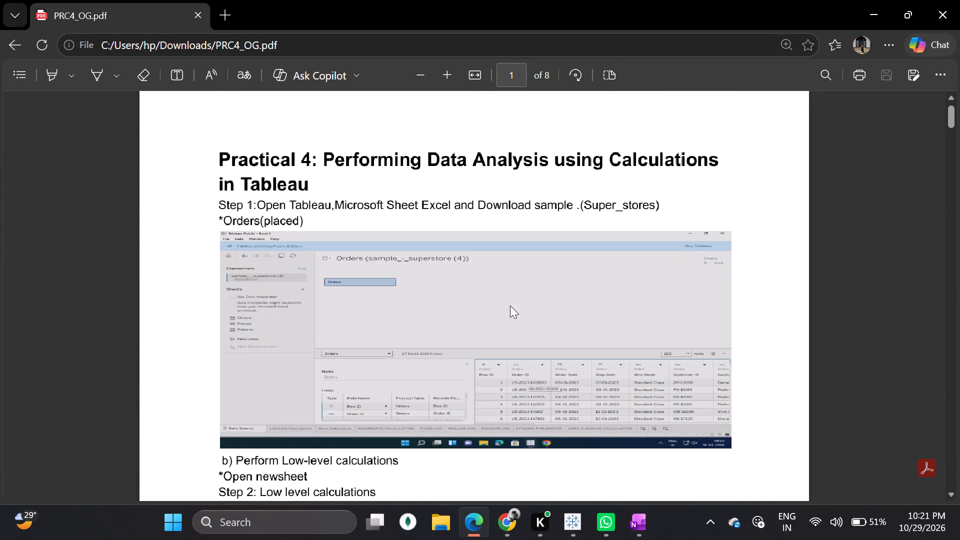
scroll(510, 305, down, 2)
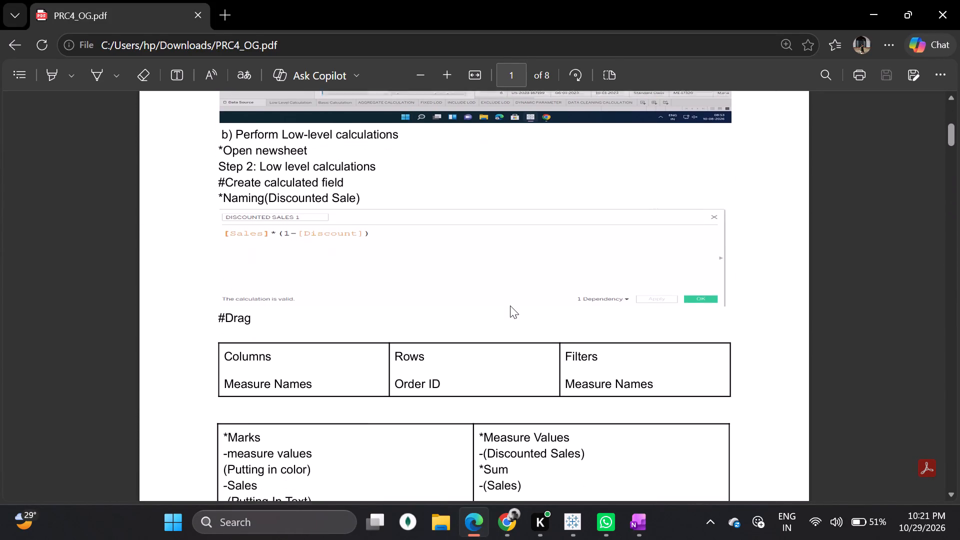
scroll(510, 305, up, 3)
scroll(510, 305, down, 2)
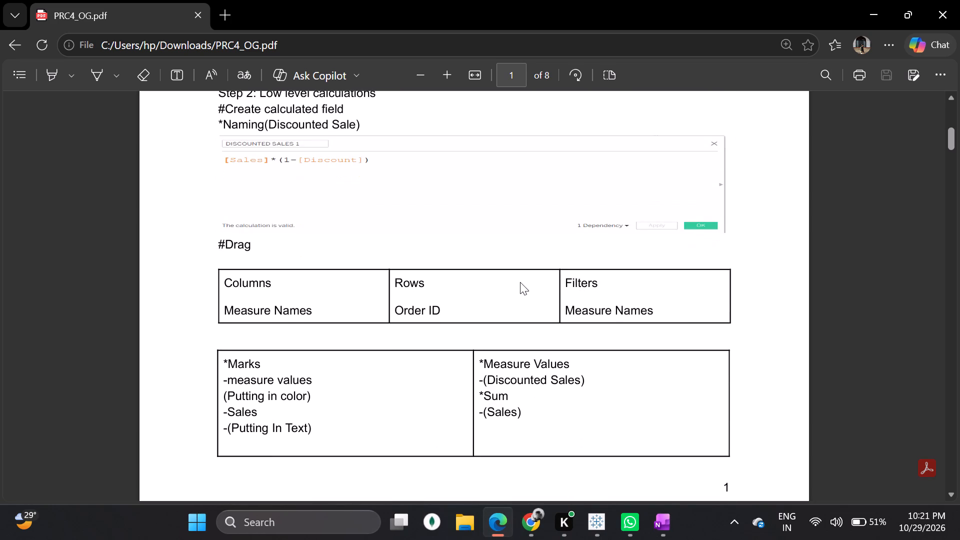
scroll(520, 282, down, 3)
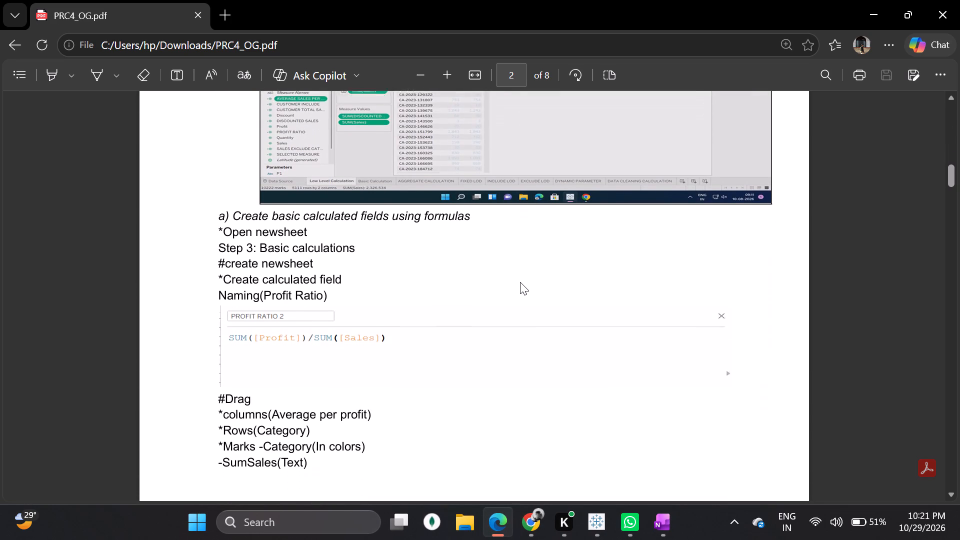
scroll(520, 282, down, 2)
scroll(520, 282, up, 1)
scroll(520, 282, down, 1)
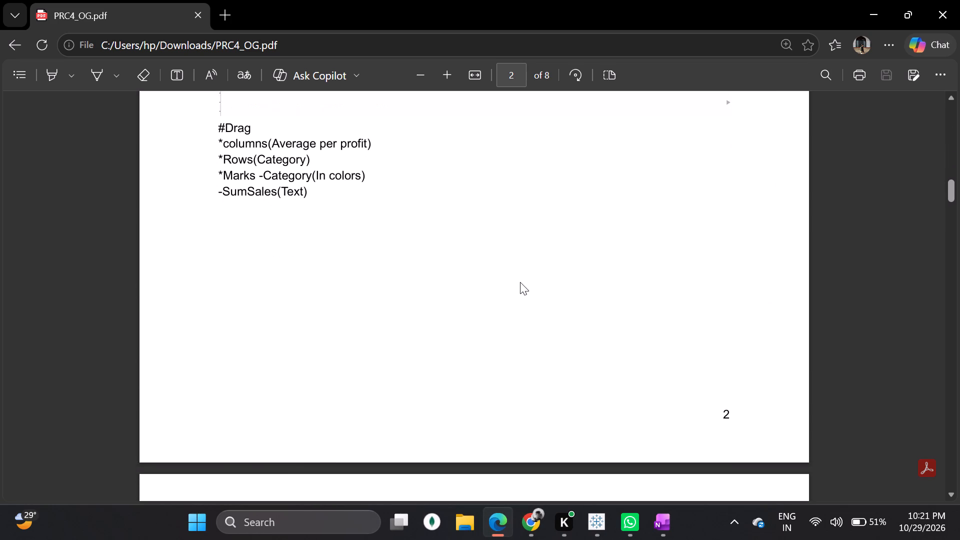
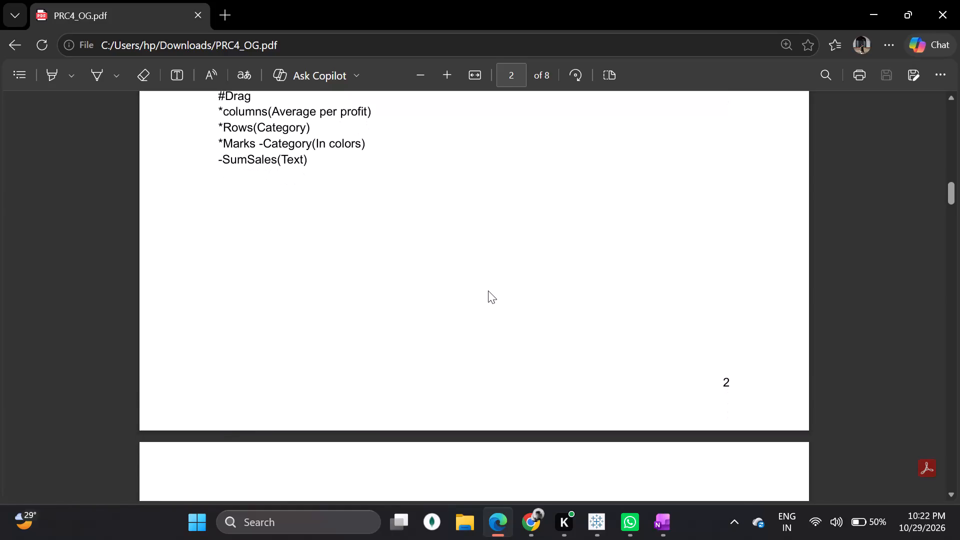
Examine the Basic Calculation example chart and the aggregate-level instructions for the Average sales per Order calculated field on page 3.
scroll(488, 290, down, 2)
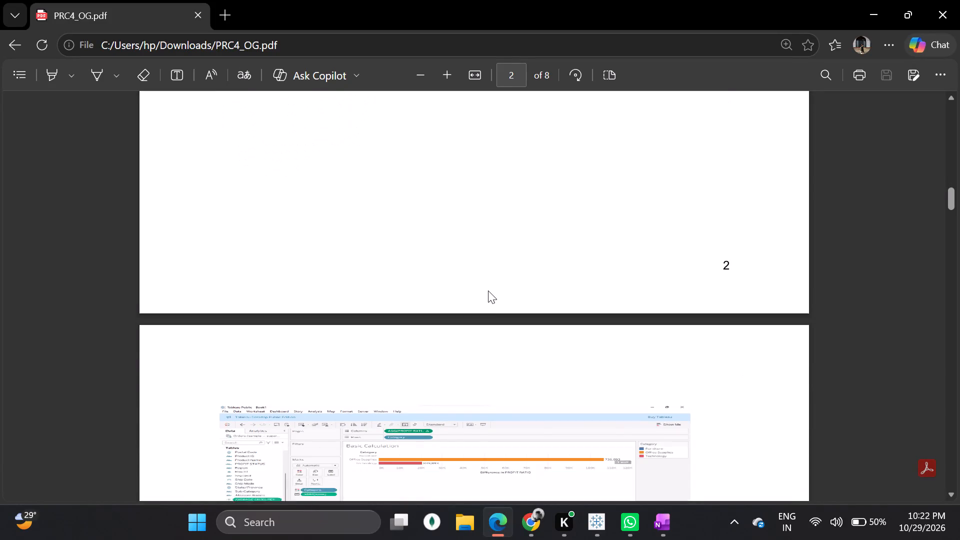
scroll(488, 290, down, 1)
scroll(488, 290, up, 2)
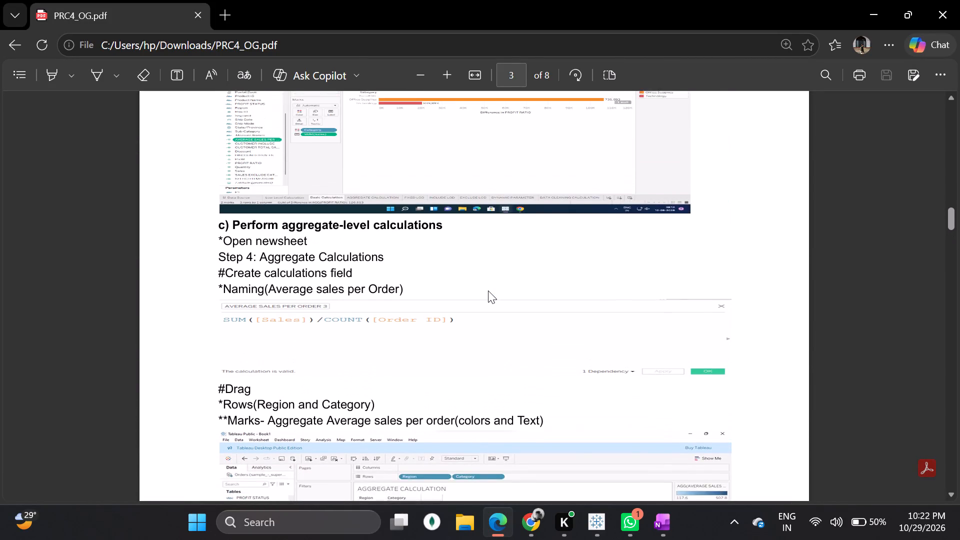
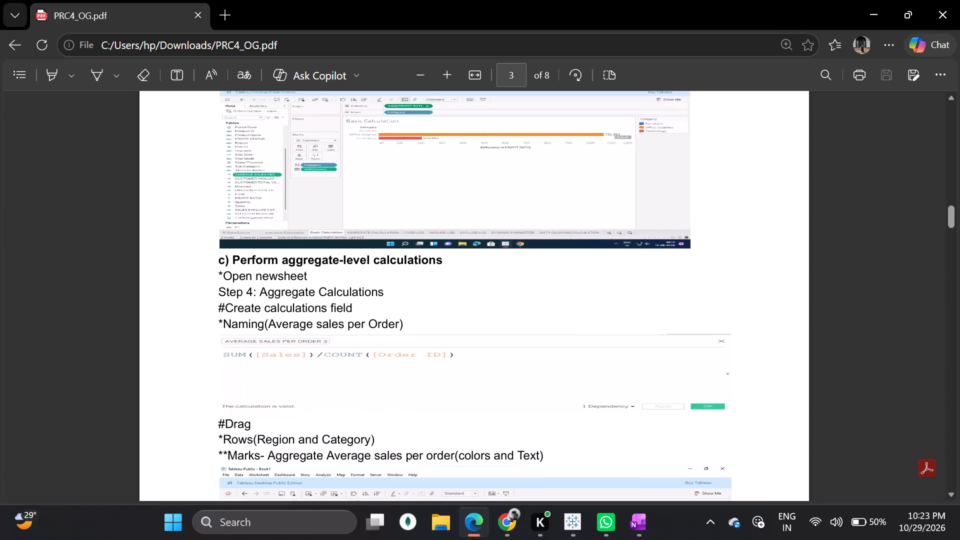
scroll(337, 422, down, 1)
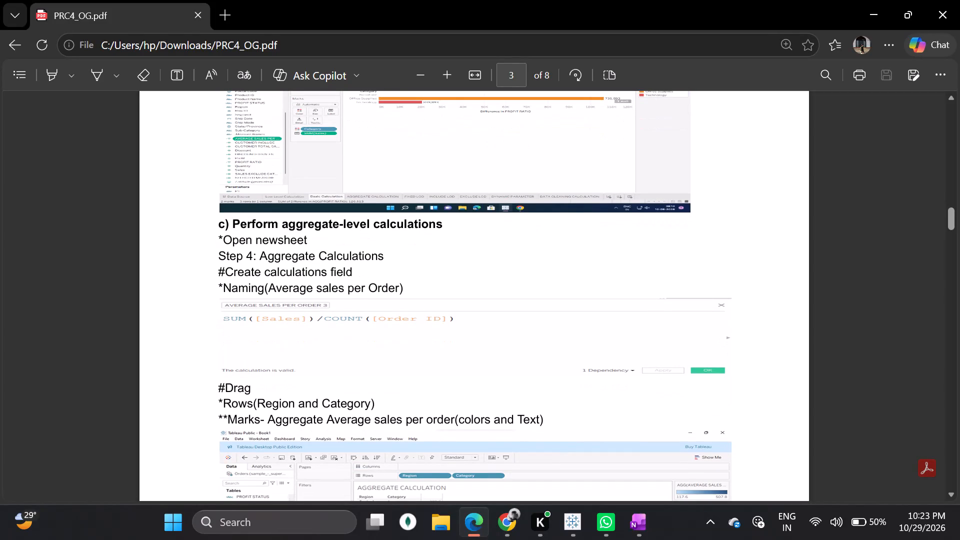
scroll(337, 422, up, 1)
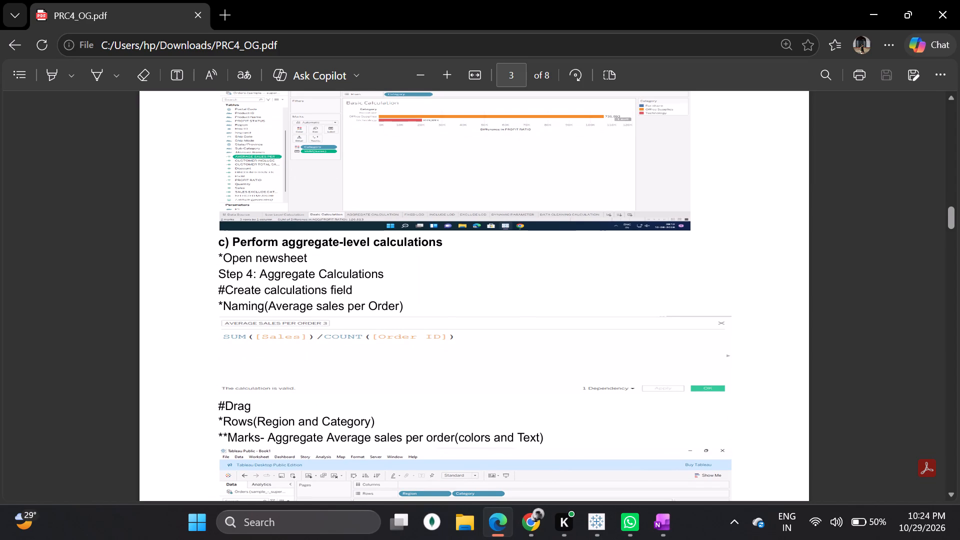
Reread the aggregate-level calculation instructions for Average sales per Order, including the formula, Rows and Marks placements, and example sheet.
scroll(337, 422, down, 4)
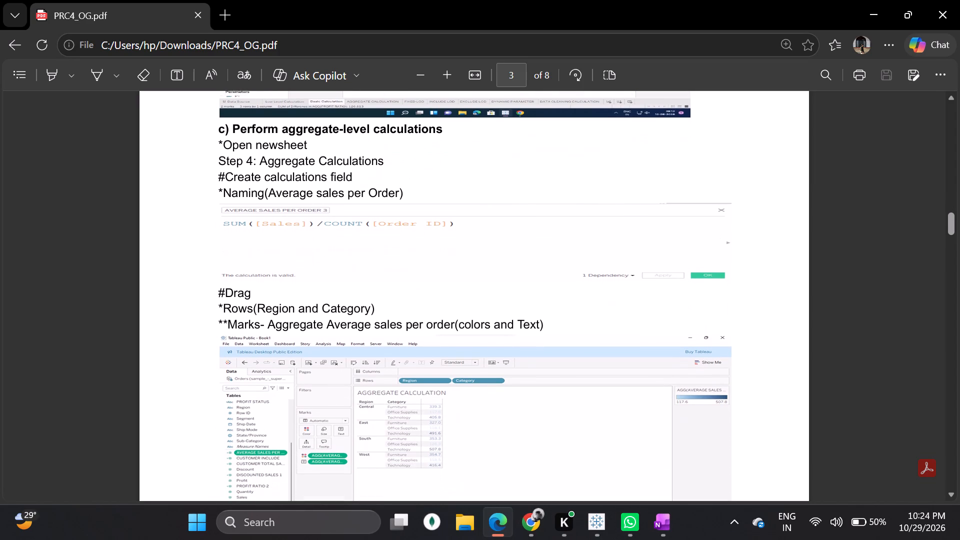
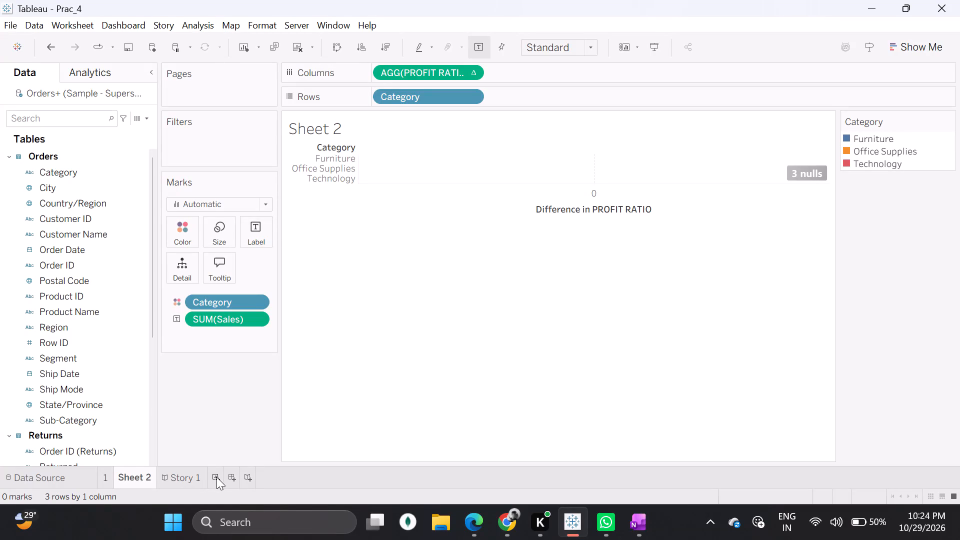
Add a new worksheet to the workbook and place its tab between Sheet 2 and Story 1.
click(175, 479)
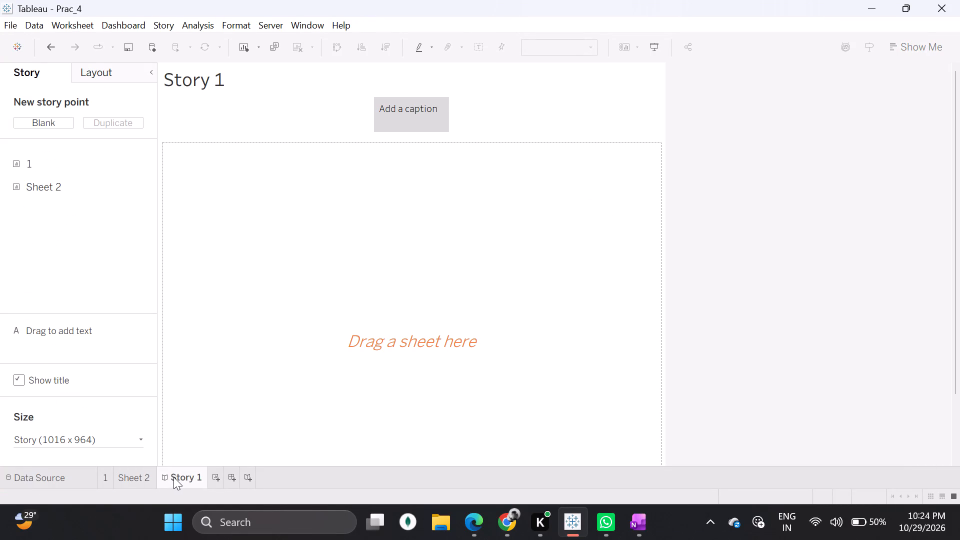
click(131, 480)
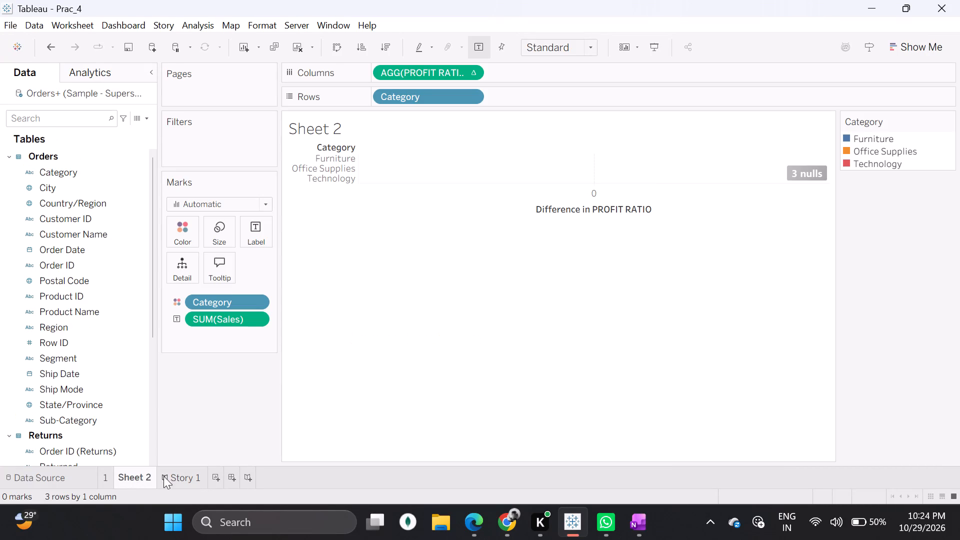
click(217, 478)
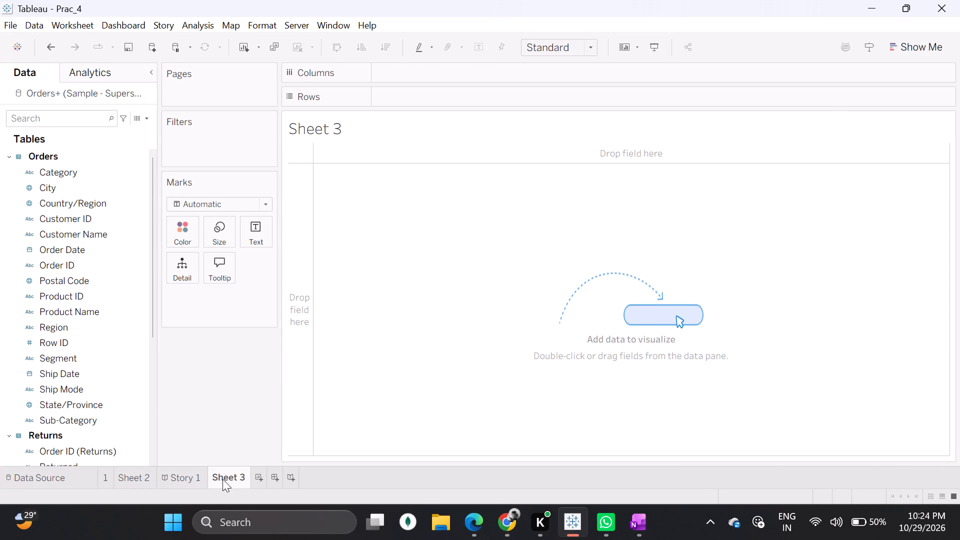
drag(223, 479, 154, 476)
drag(221, 476, 288, 479)
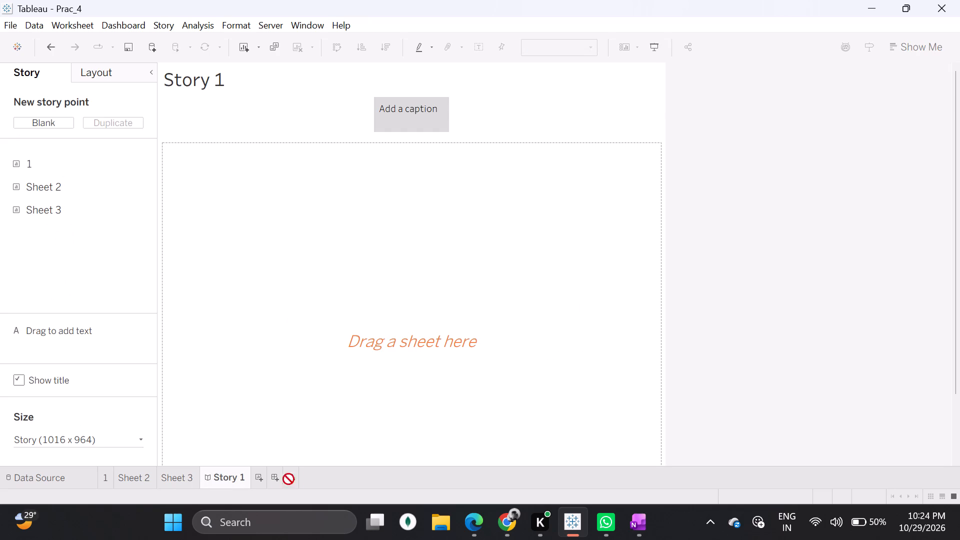
drag(288, 479, 318, 478)
On Sheet 3, place Category on Rows, followed by Region.
click(184, 473)
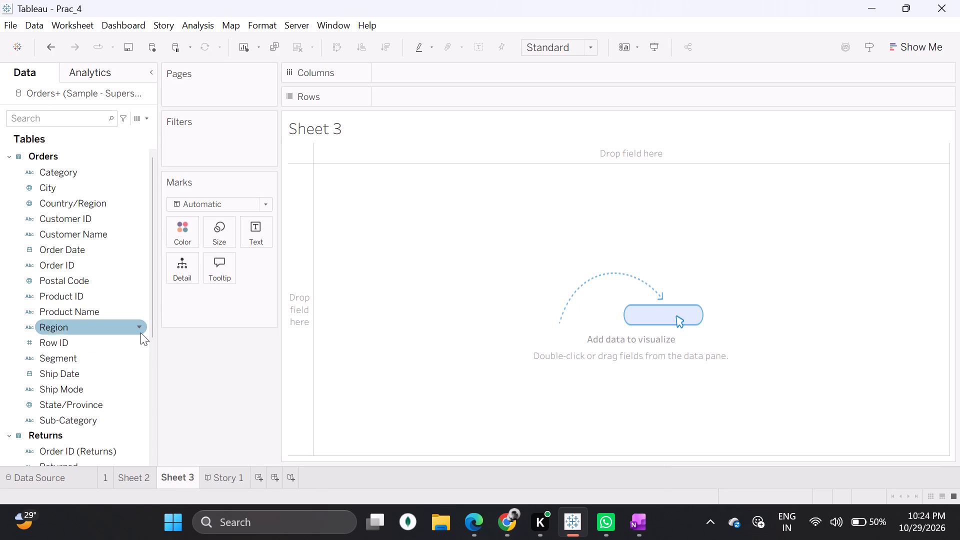
drag(57, 167, 332, 125)
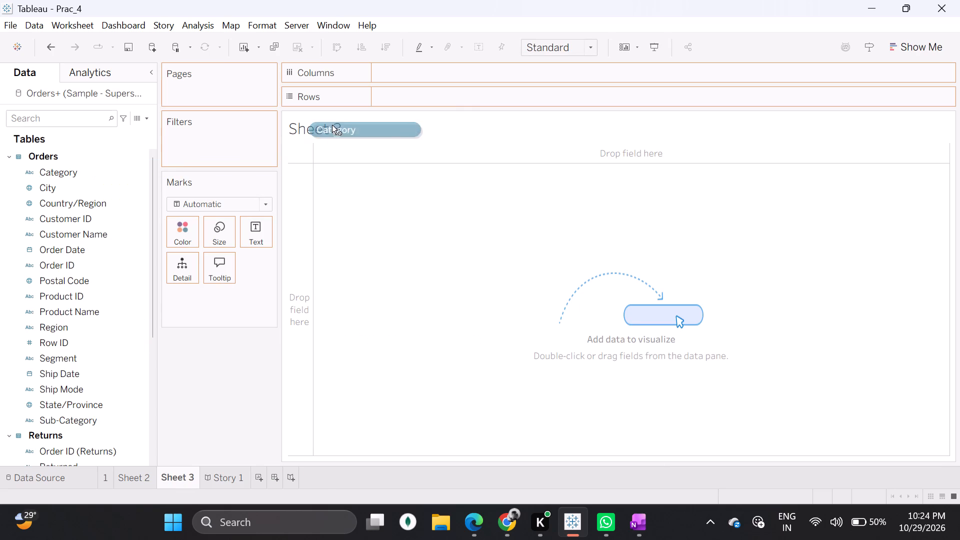
drag(332, 125, 397, 96)
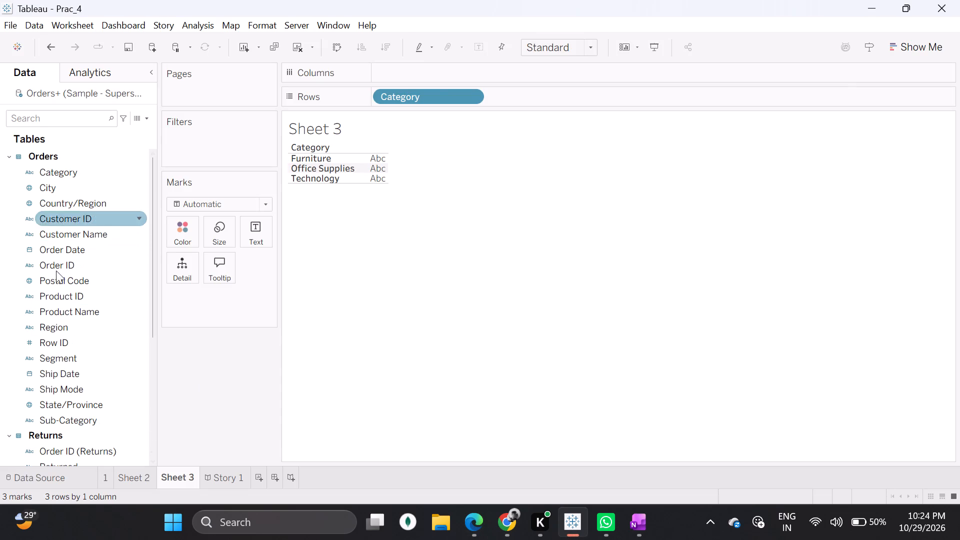
drag(76, 331, 509, 101)
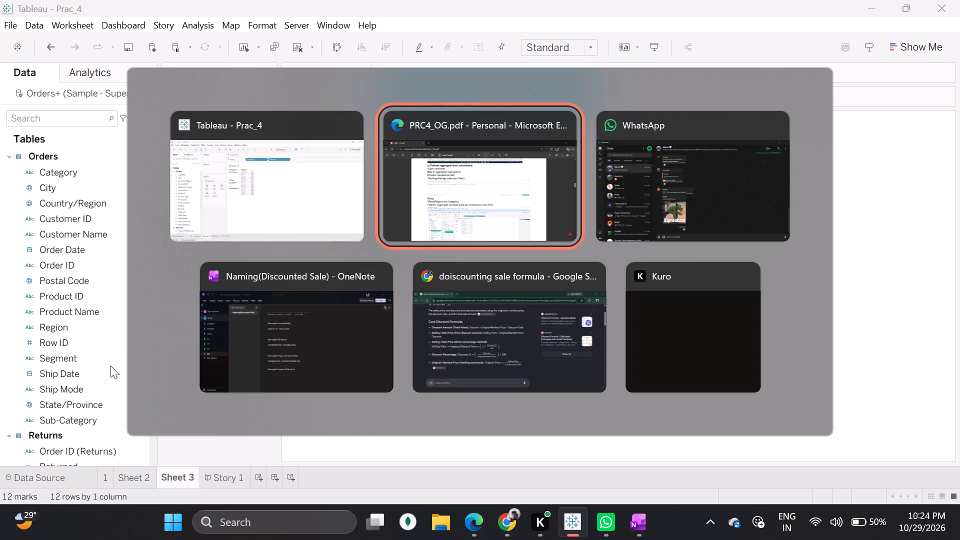
Following the marks instruction in PRC4_OG.pdf, assign the AVERAGE SALES PER ORDER 3 field to both Color and Label on Sheet 3.
scroll(278, 417, down, 1)
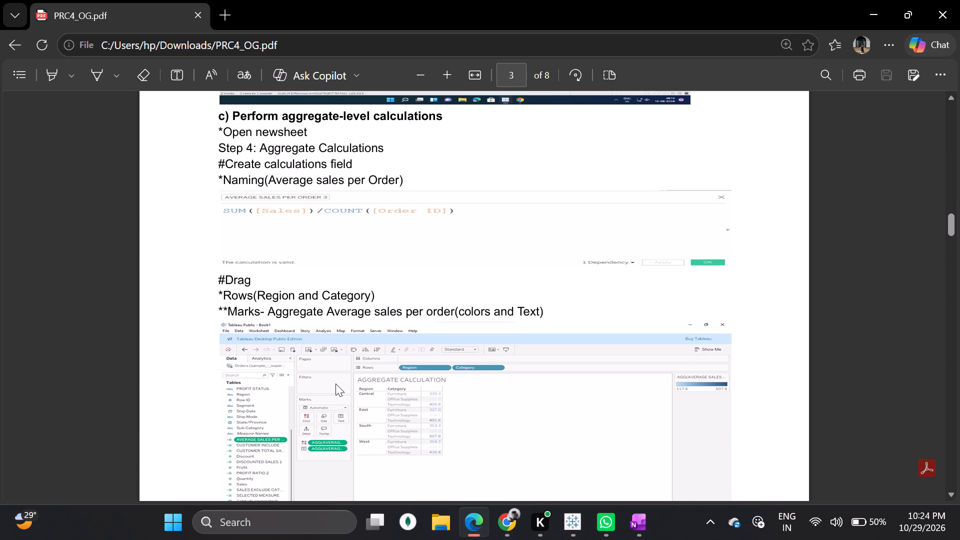
scroll(335, 383, down, 1)
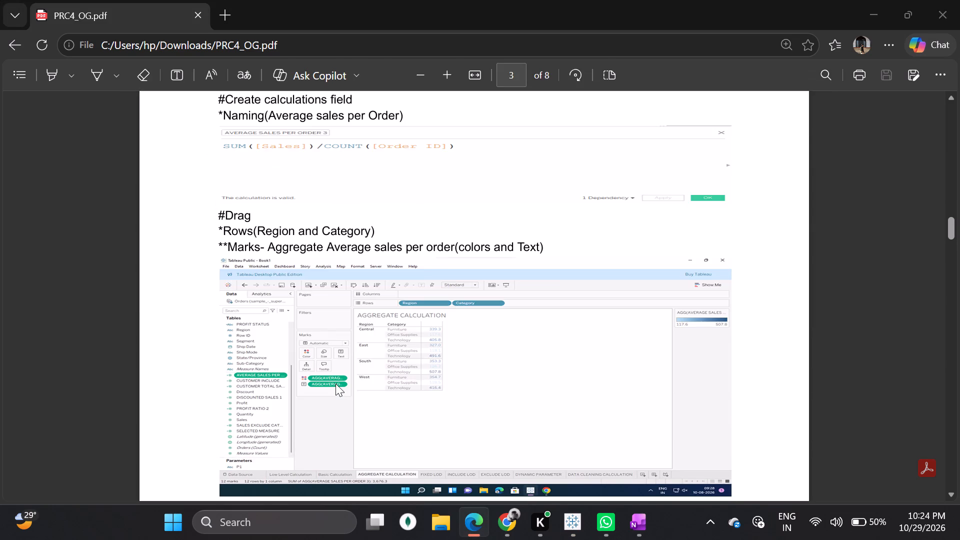
scroll(78, 401, down, 1)
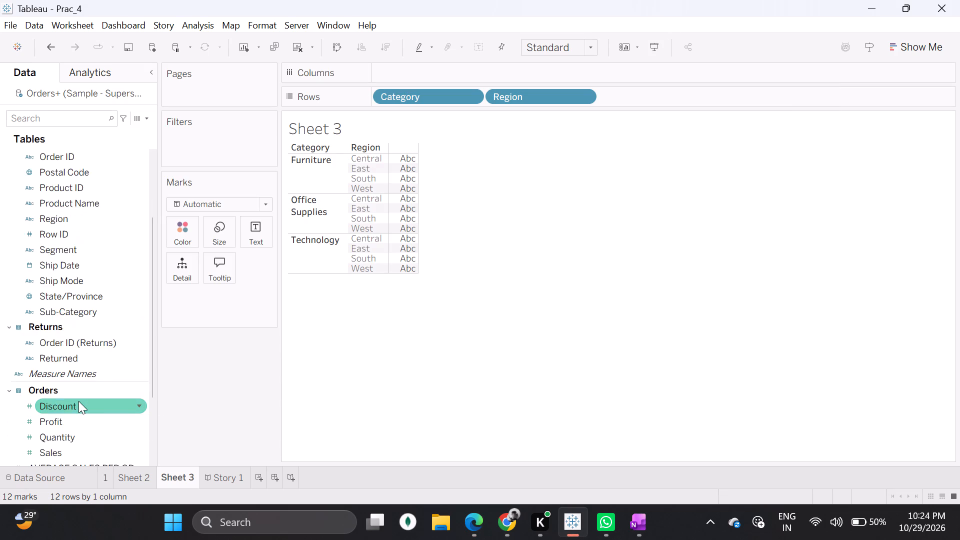
scroll(78, 401, down, 1)
drag(64, 404, 173, 239)
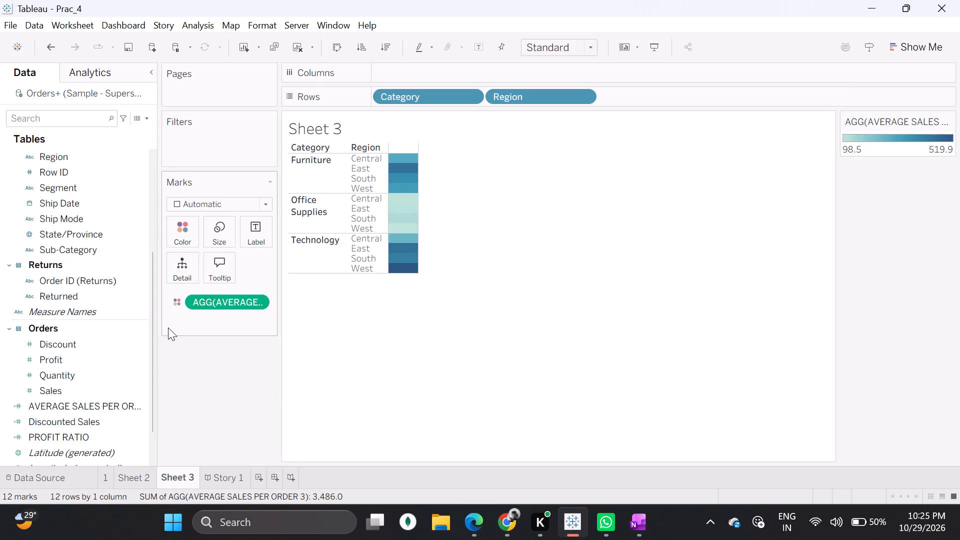
drag(86, 405, 257, 232)
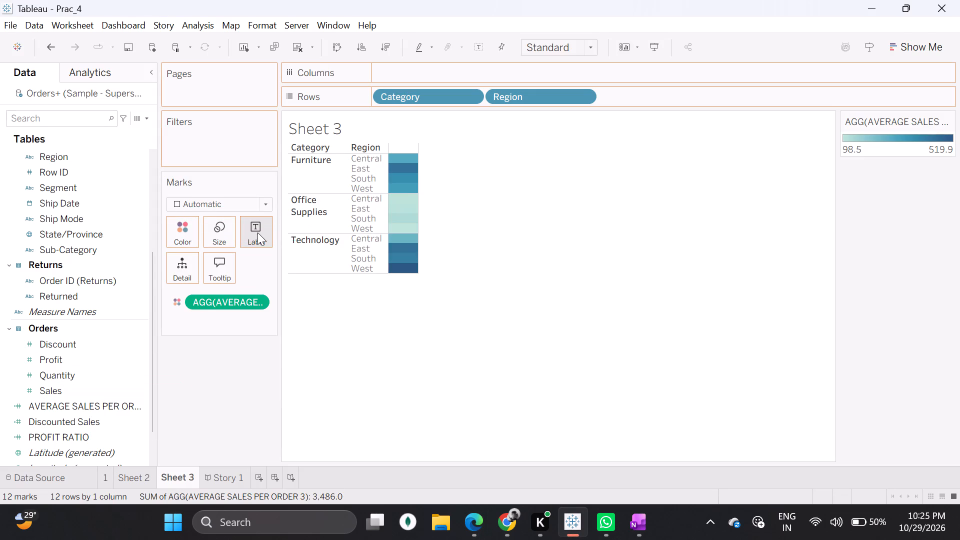
click(553, 208)
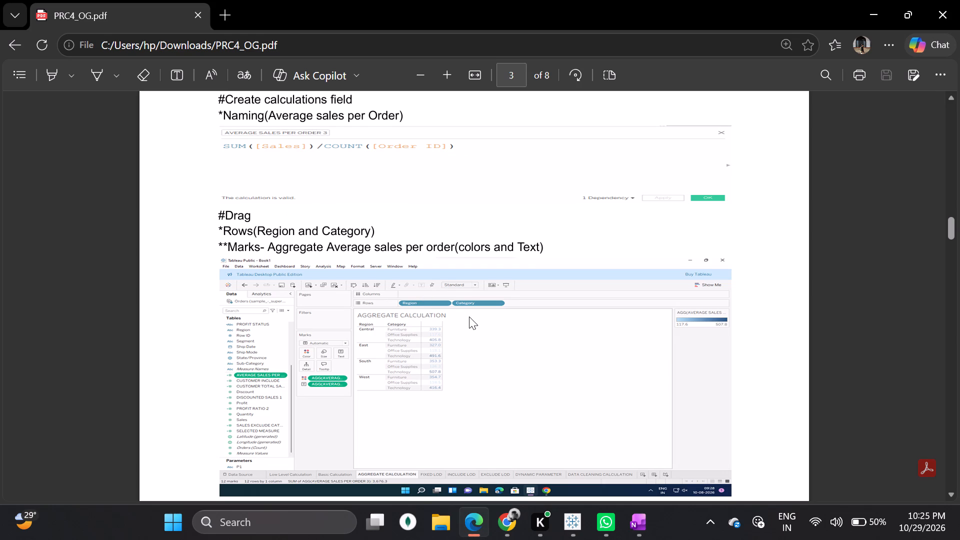
Switch to PRC4_OG.pdf in Edge and review the aggregate calculation example and the start of the FIXED Level of Detail instructions.
scroll(503, 369, down, 1)
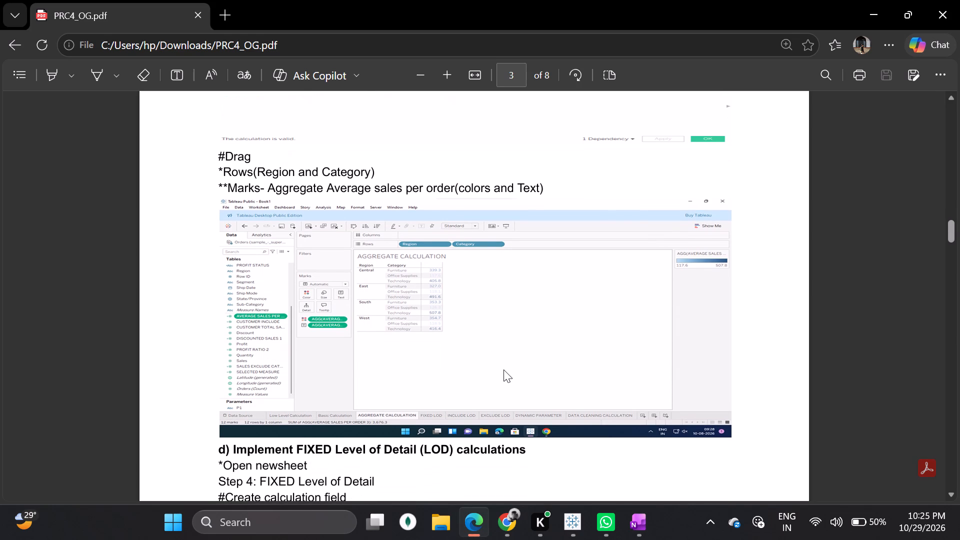
scroll(503, 369, down, 1)
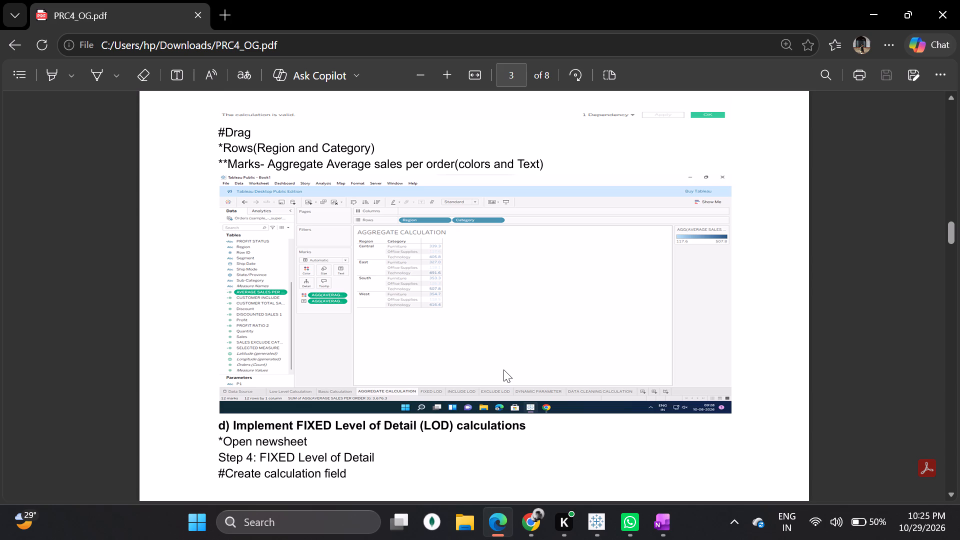
scroll(503, 369, down, 1)
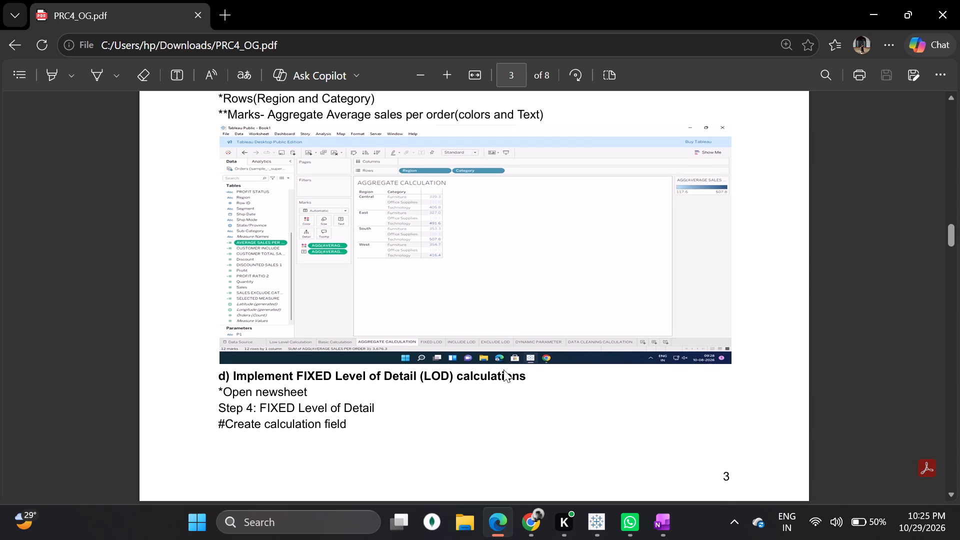
scroll(503, 369, down, 1)
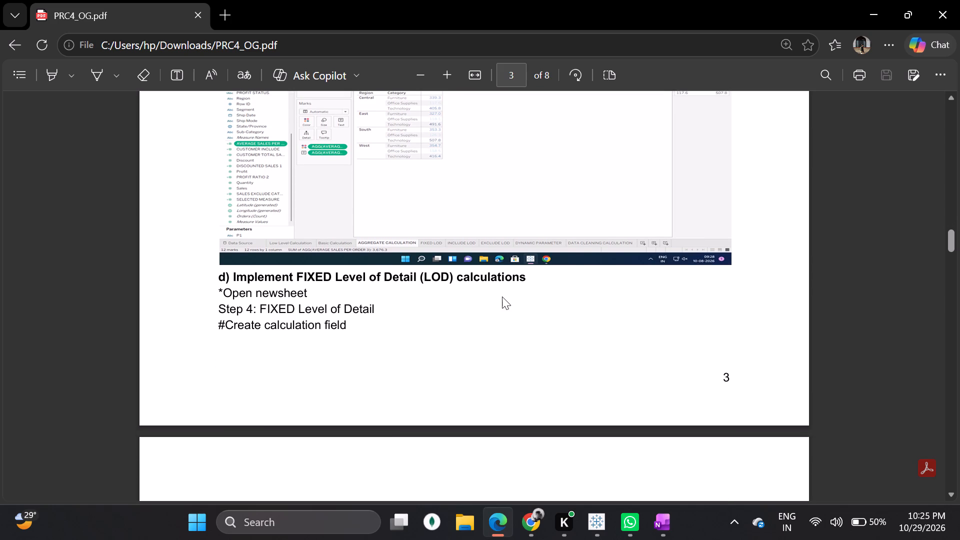
scroll(502, 296, up, 2)
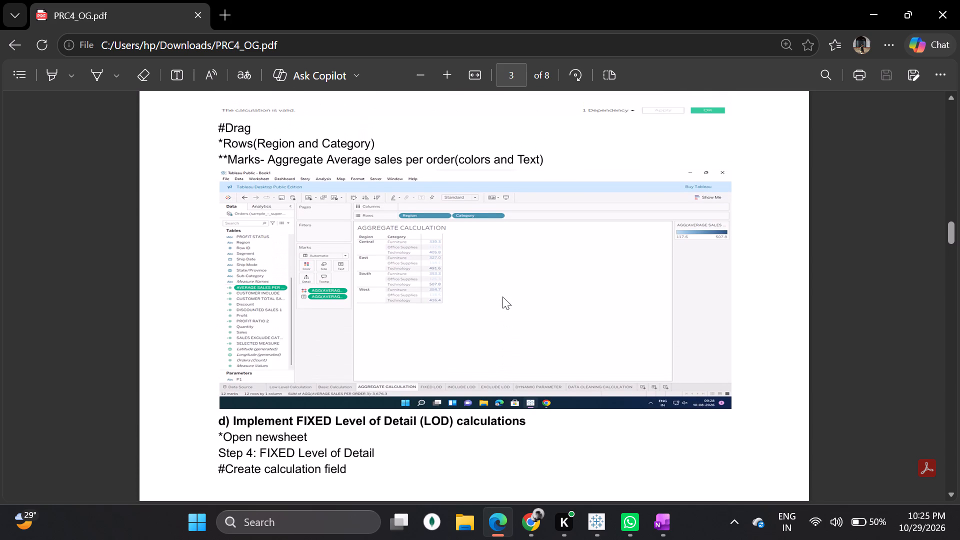
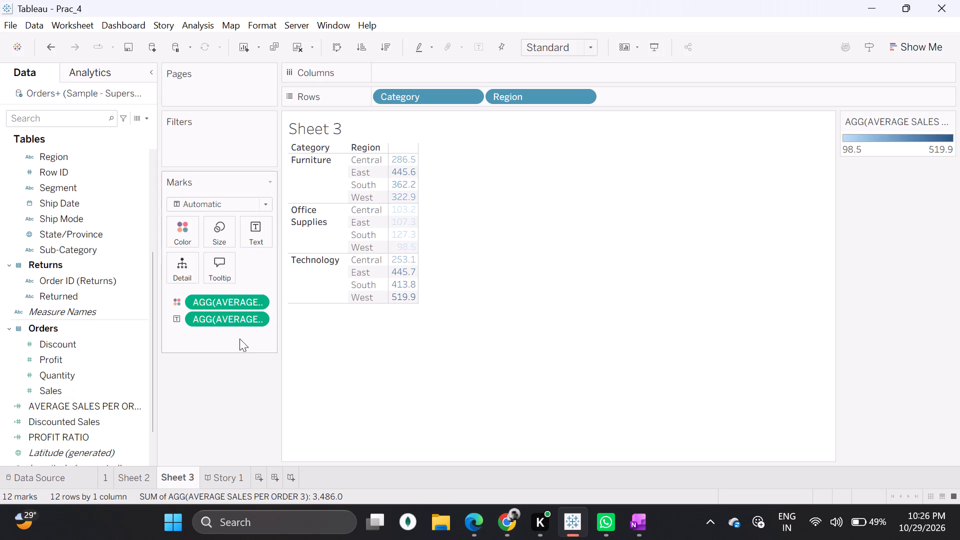
Read the FIXED Level of Detail section of PRC4_OG.pdf, examining the name and formula for the Customer Total Sales calculated field.
scroll(57, 346, down, 1)
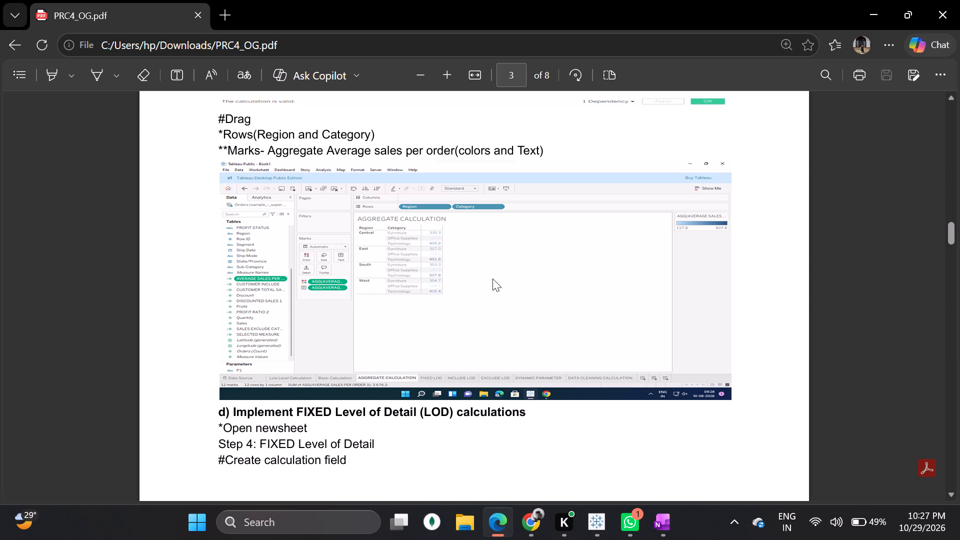
scroll(492, 278, down, 1)
scroll(535, 389, down, 2)
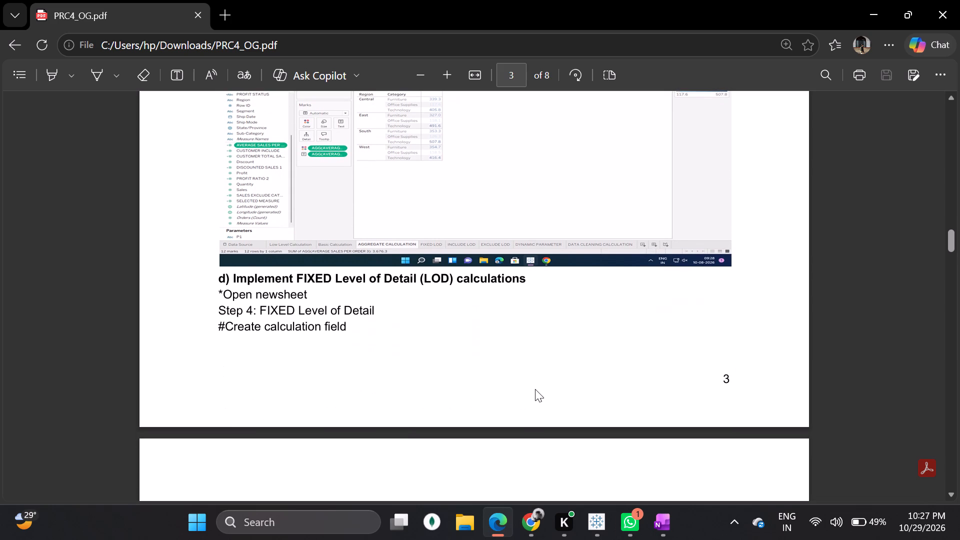
scroll(535, 389, down, 1)
scroll(535, 389, up, 1)
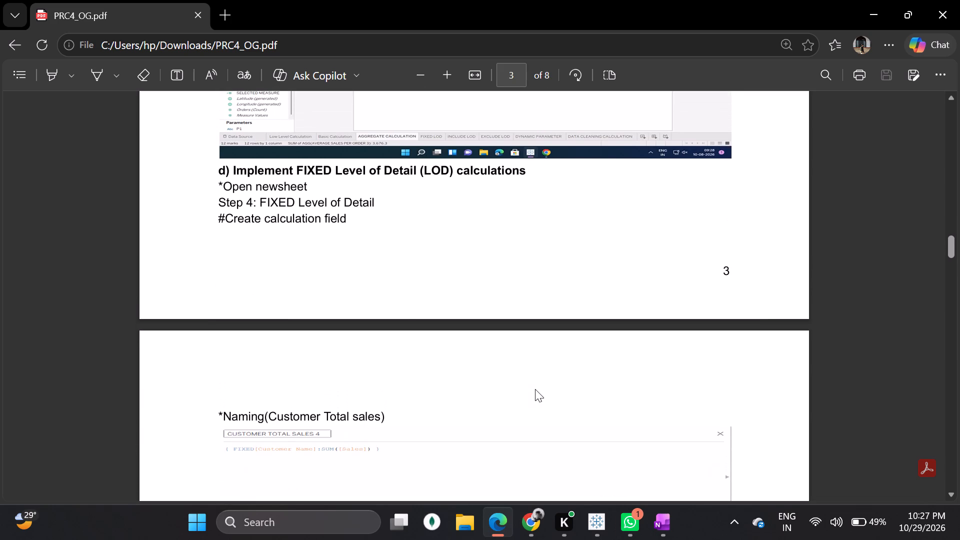
scroll(535, 389, down, 2)
scroll(535, 389, up, 1)
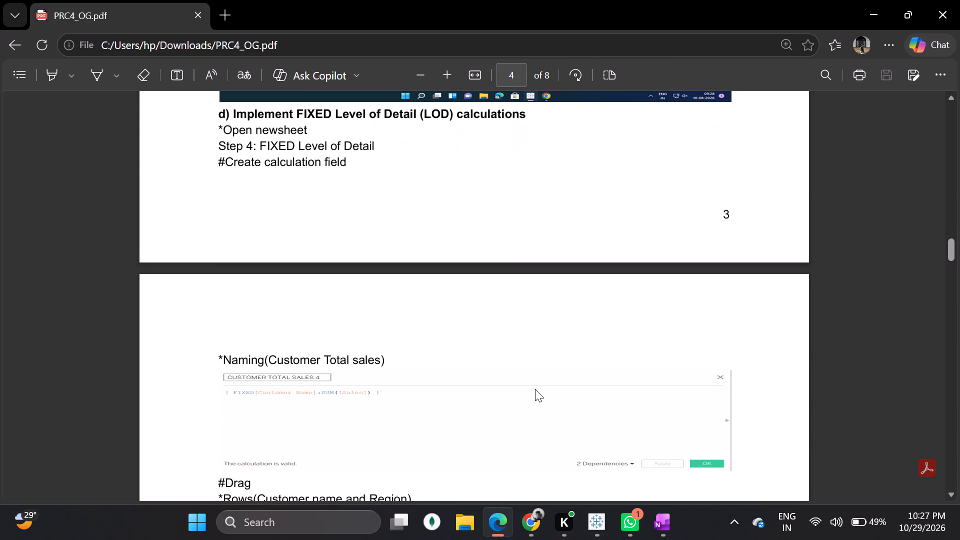
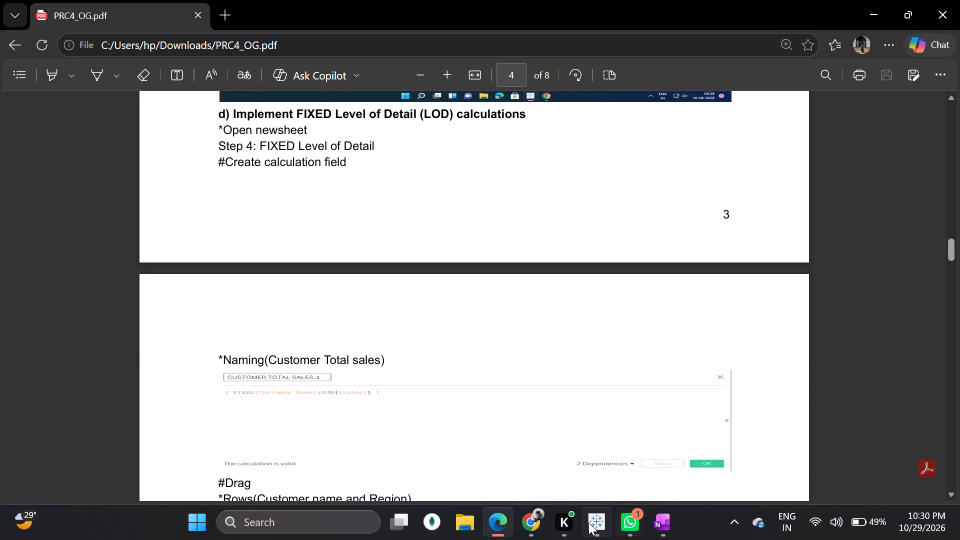
Switch from the PRC4_OG.pdf instructions to the Prac_4 workbook in Tableau.
click(591, 522)
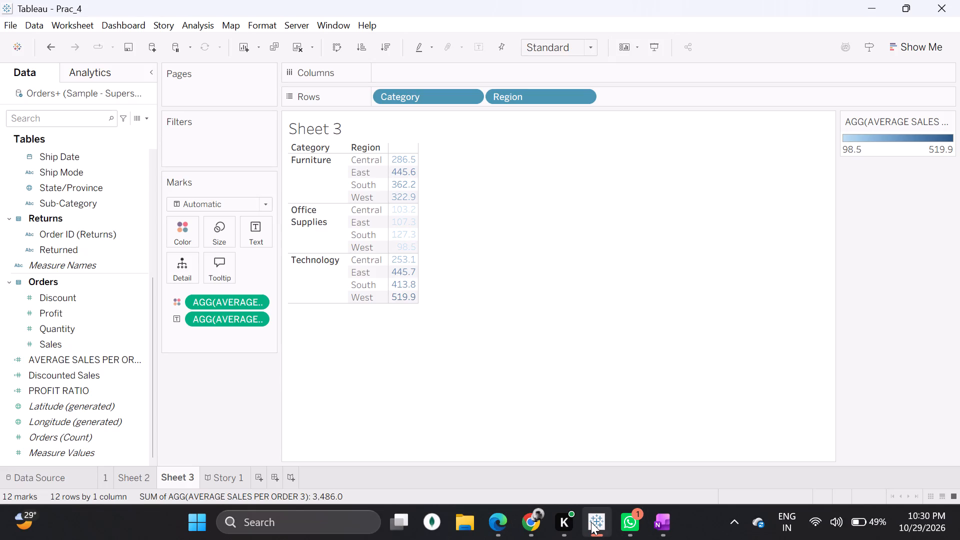